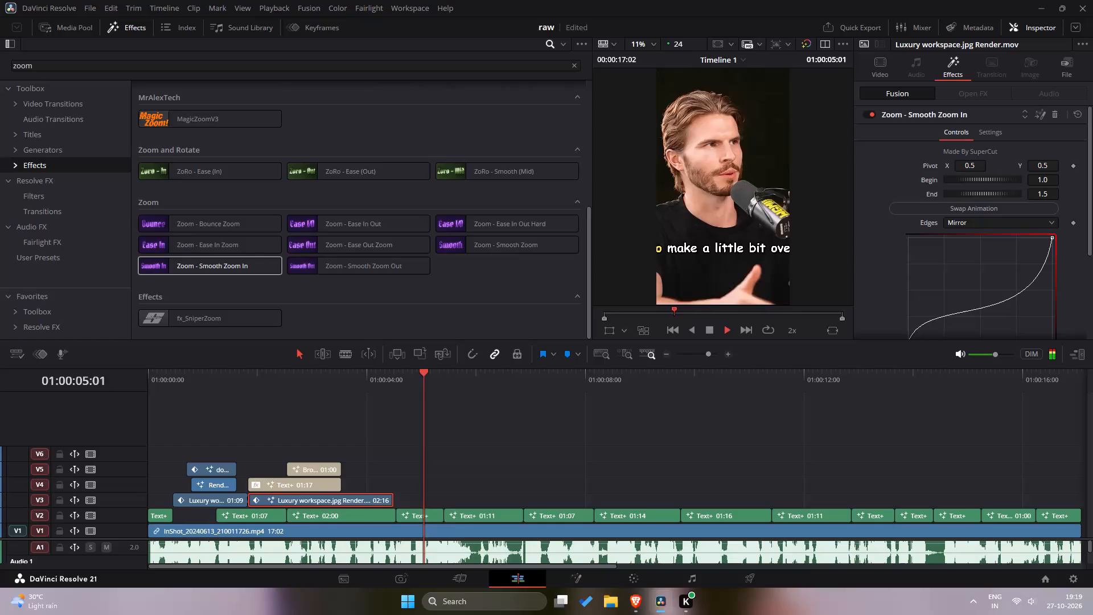
Review the timeline playback around the February 2023 title section and the cut back to the talking-head footage.
key(1)
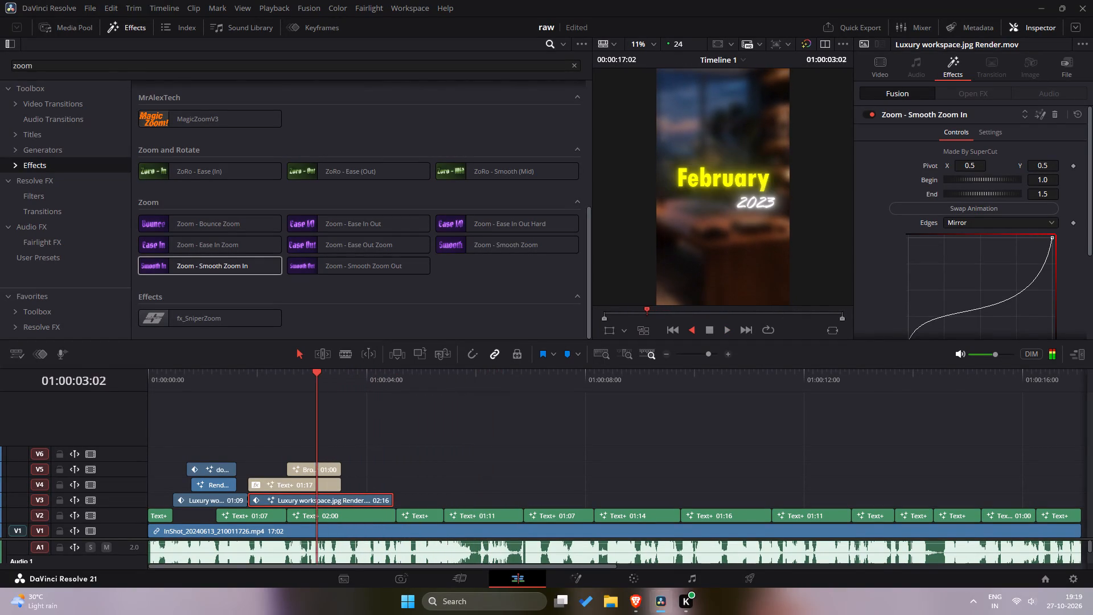
key(3)
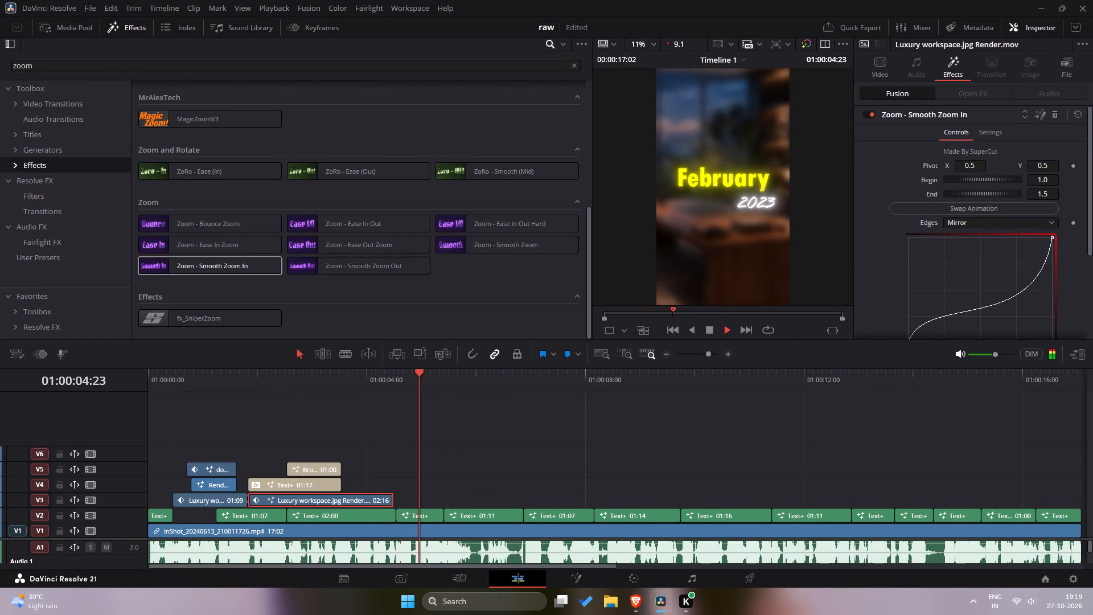
key(1)
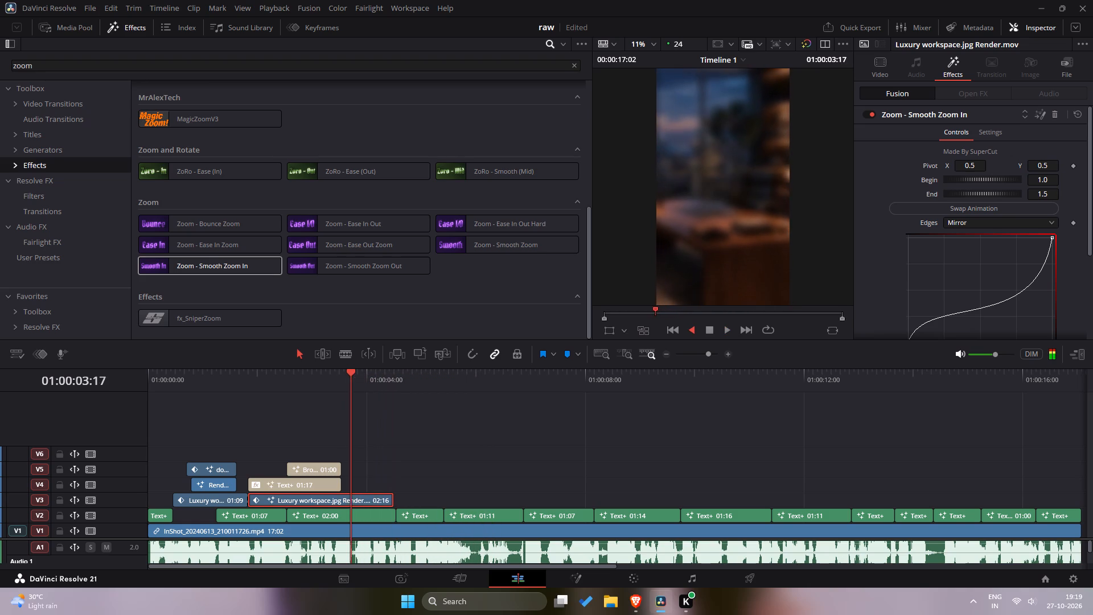
key(3)
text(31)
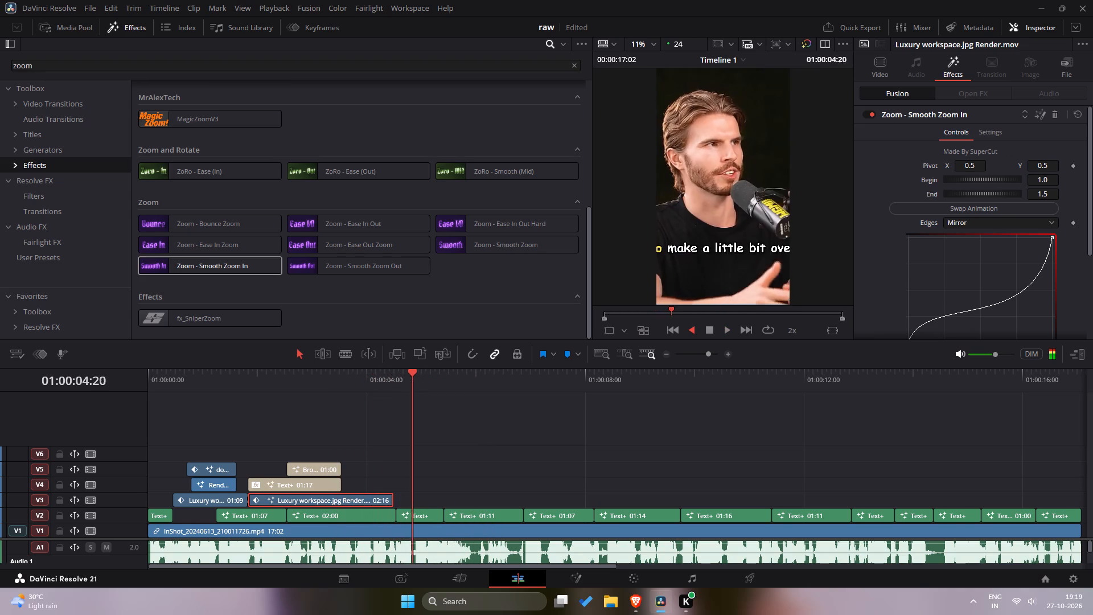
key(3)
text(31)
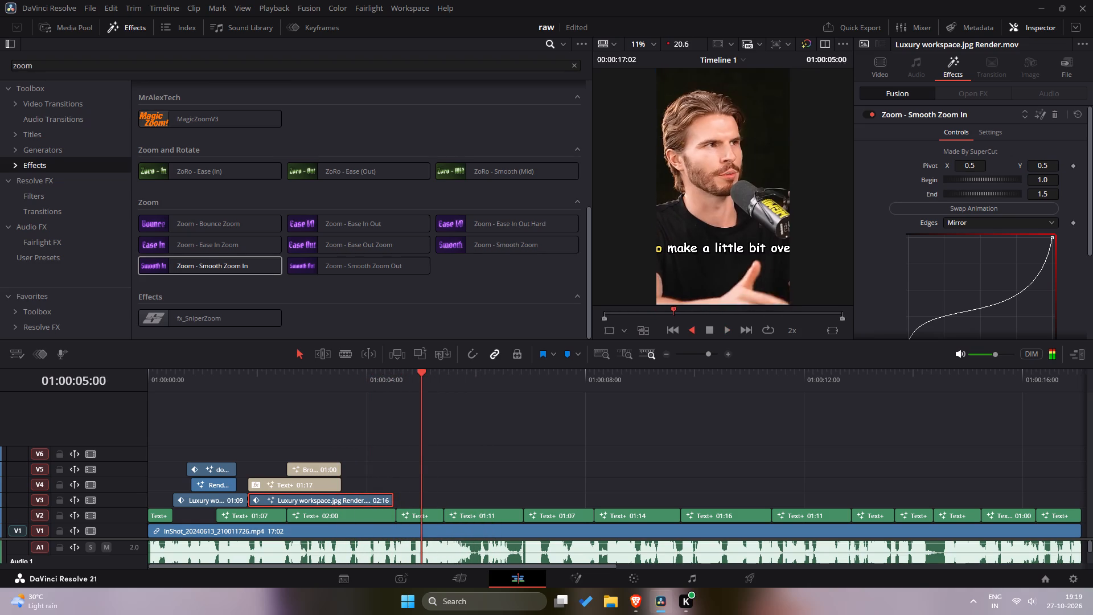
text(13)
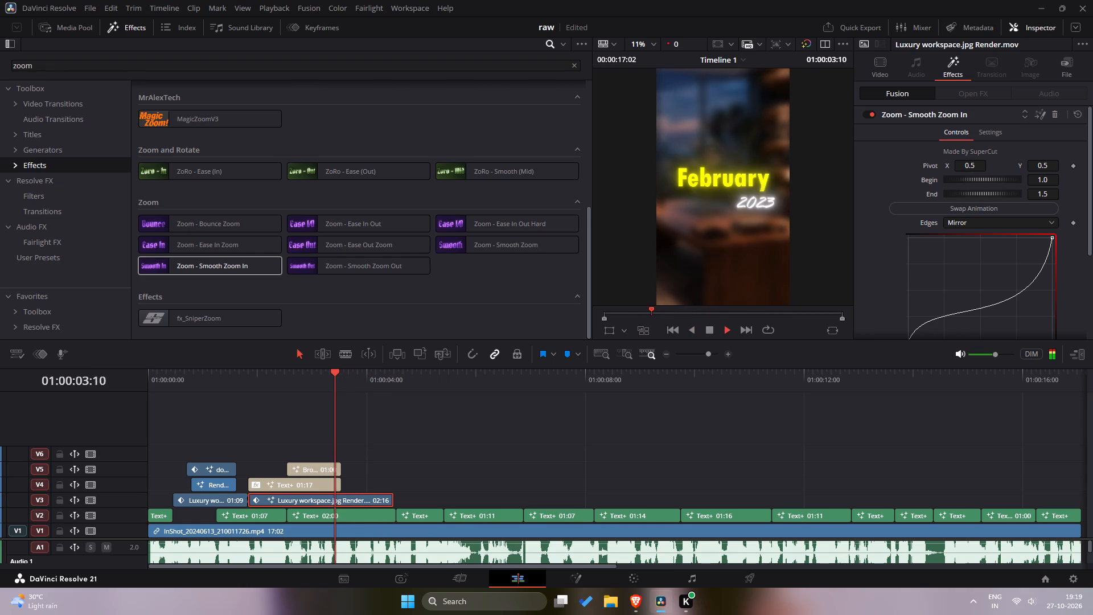
scroll(349, 473, down, 4)
key(3)
key(1)
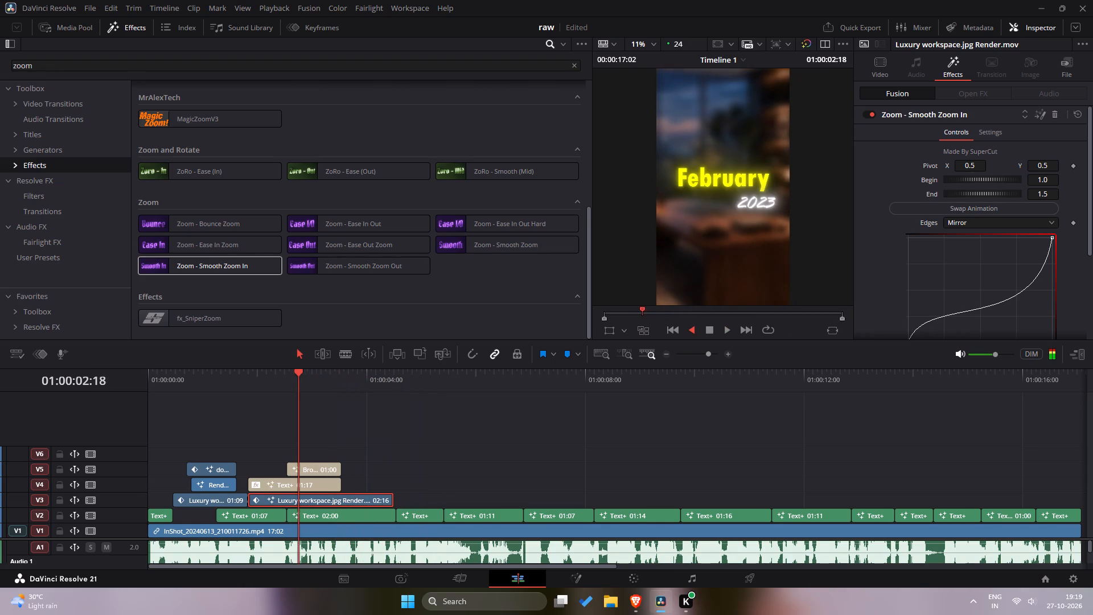
click(525, 458)
key(3)
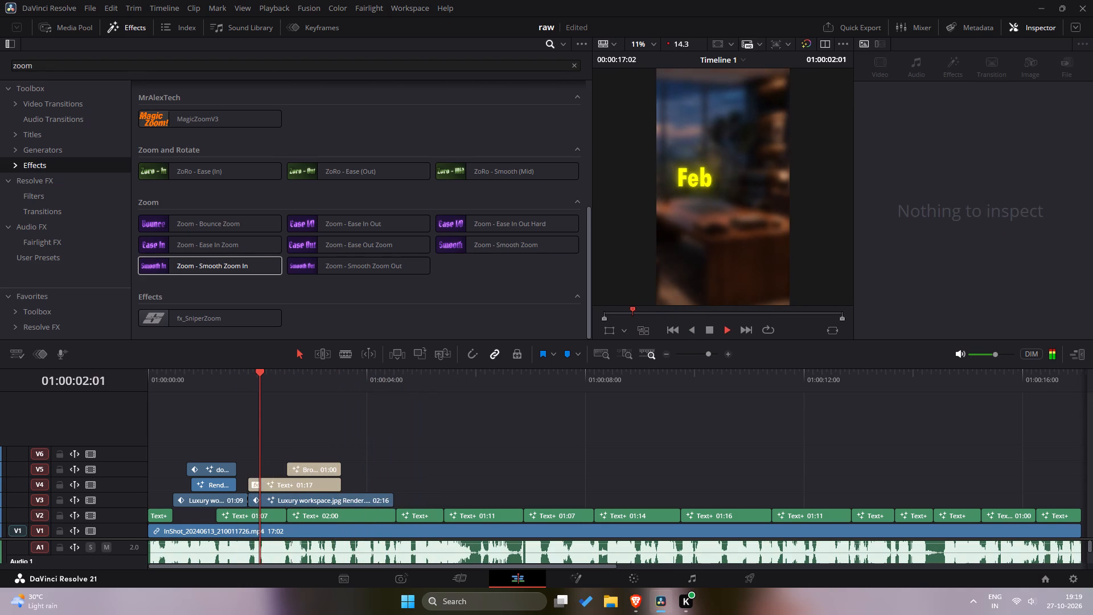
key(1)
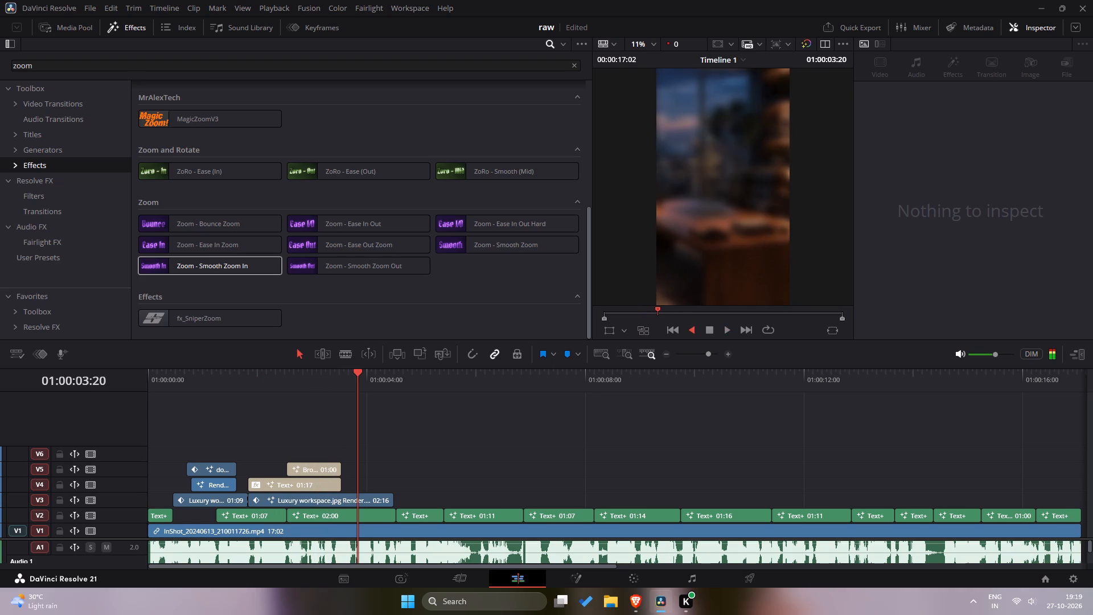
key(3)
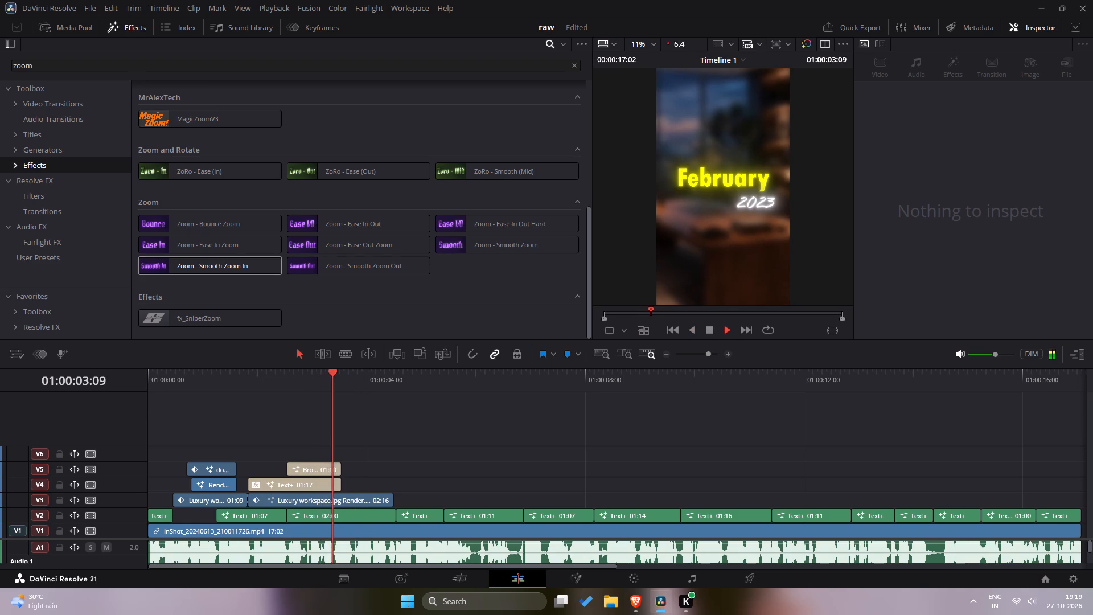
key(3)
key(1)
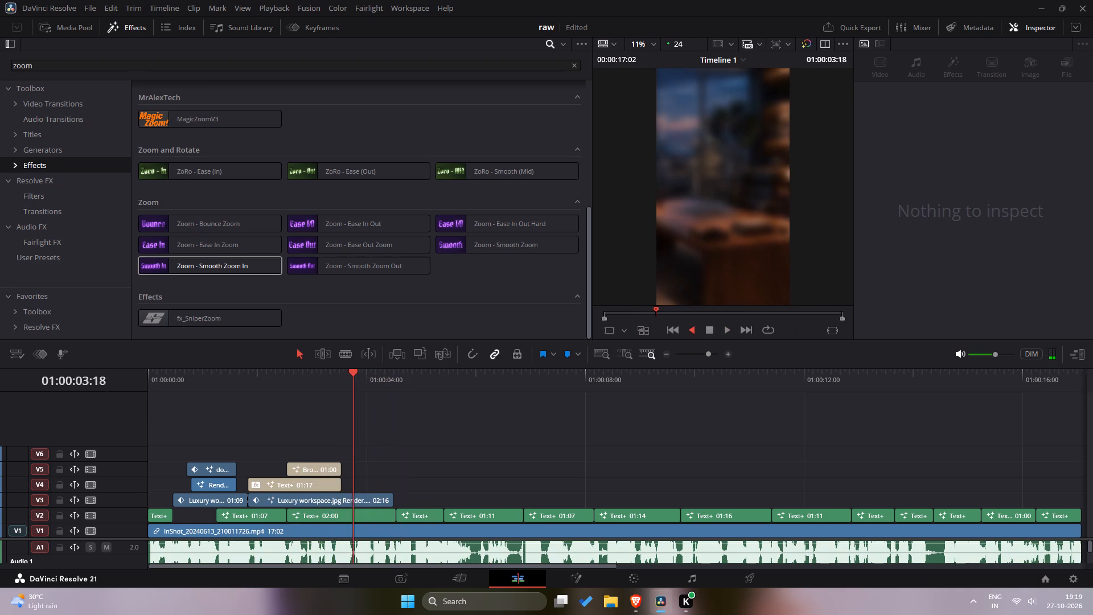
key(3)
key(1)
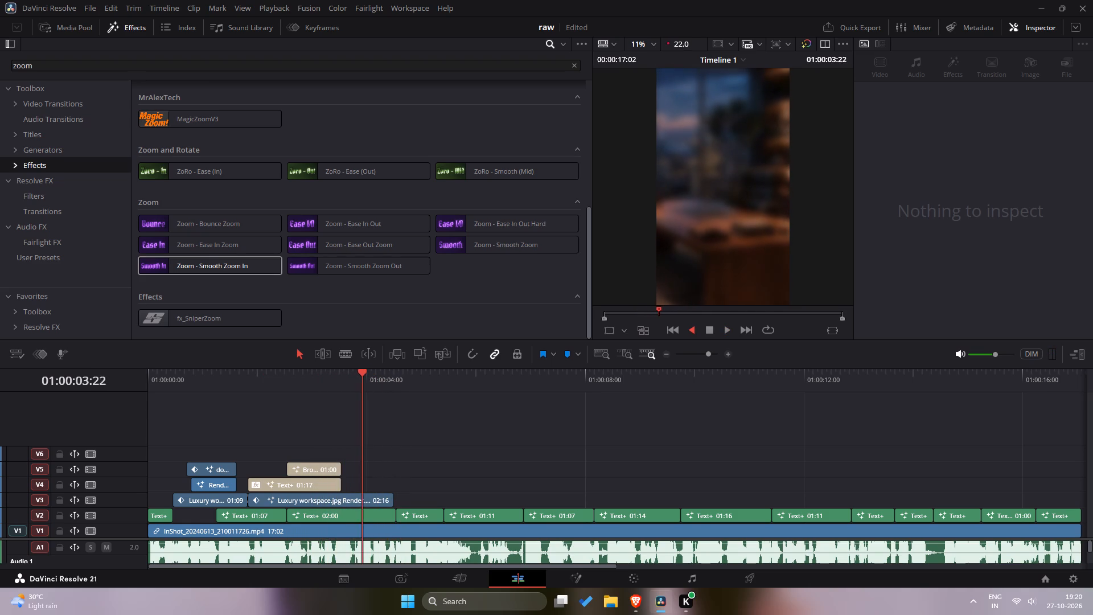
key(2)
key(3)
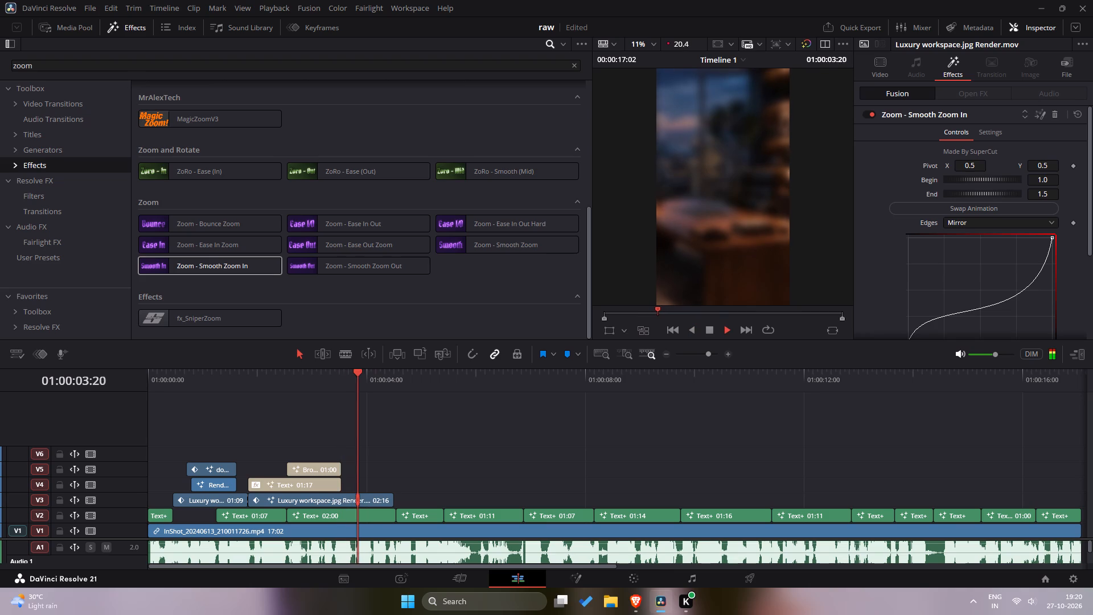
key(3)
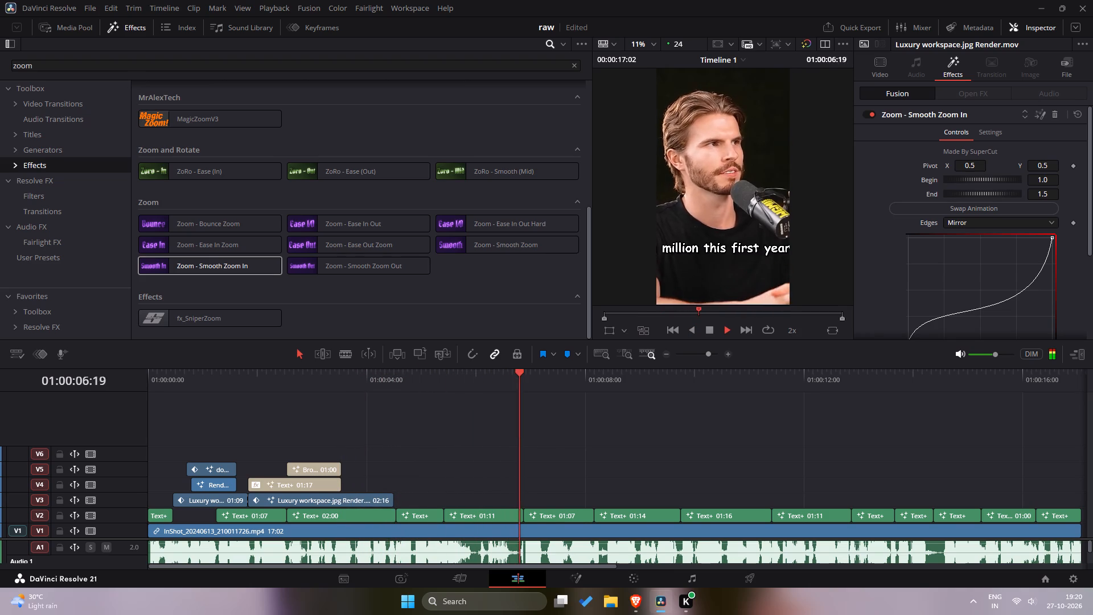
text(21)
key(1)
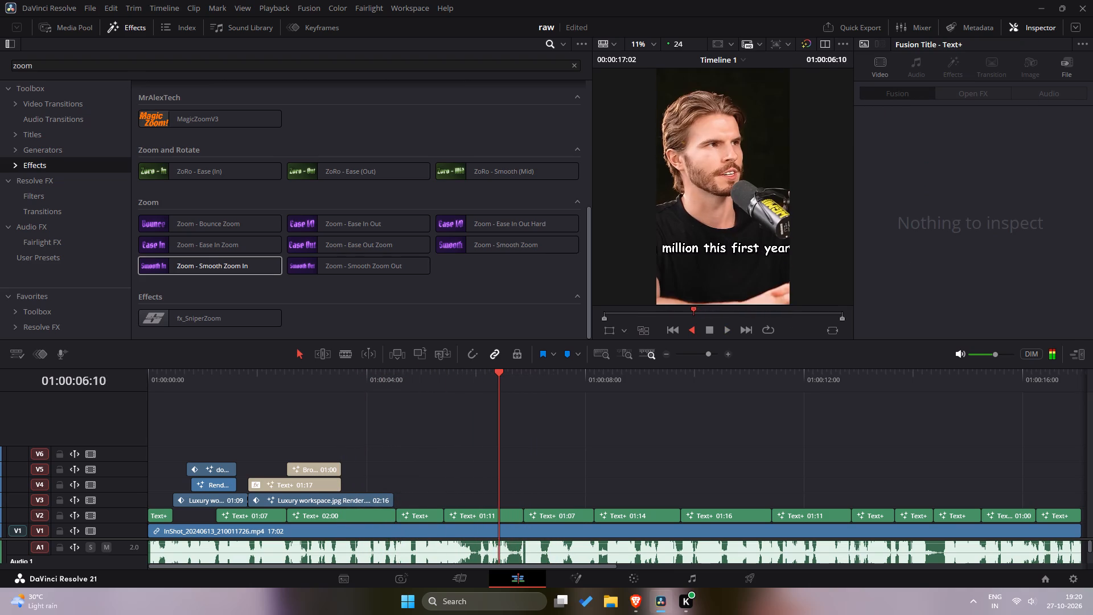
key(2)
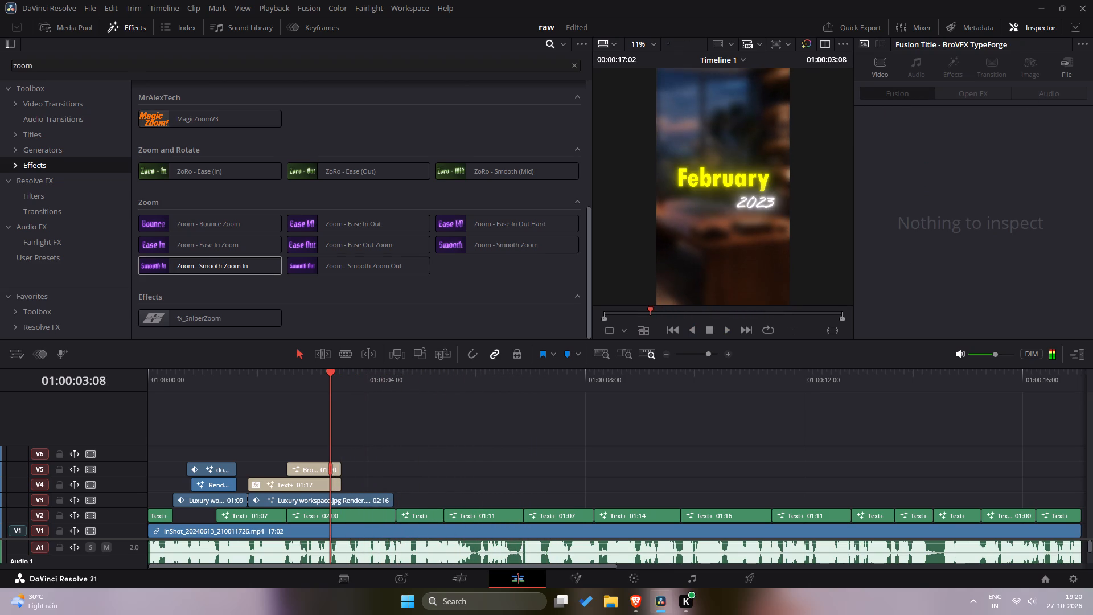
Trim the end of the second Luxury workspace clip on V3 to 01:00:03:13, level with the title clips' end, making it 01:17 long.
drag(327, 380, 342, 386)
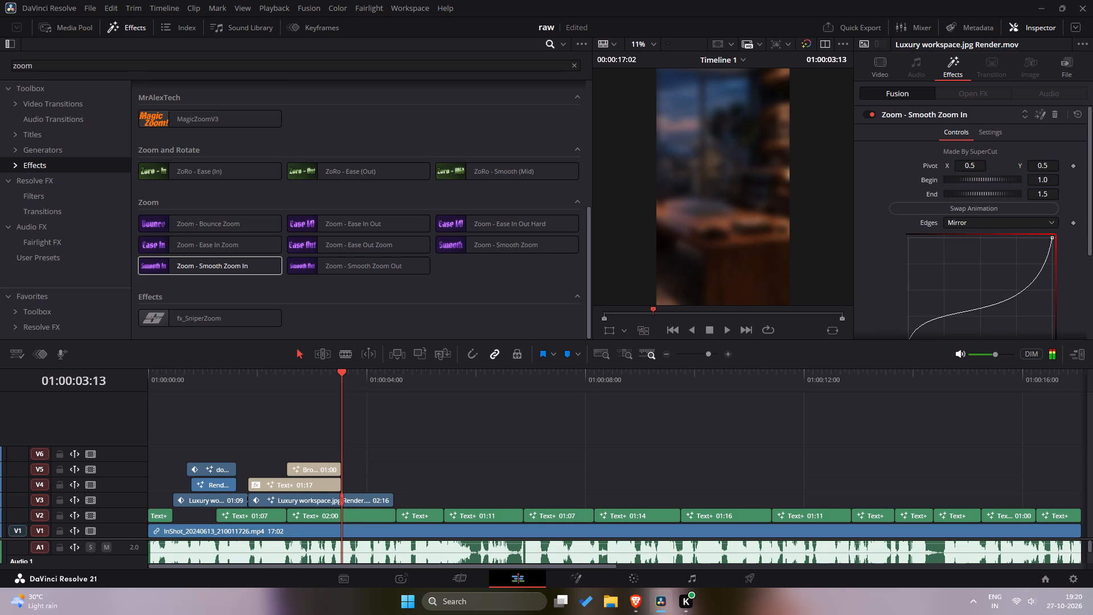
key(space)
key(space)
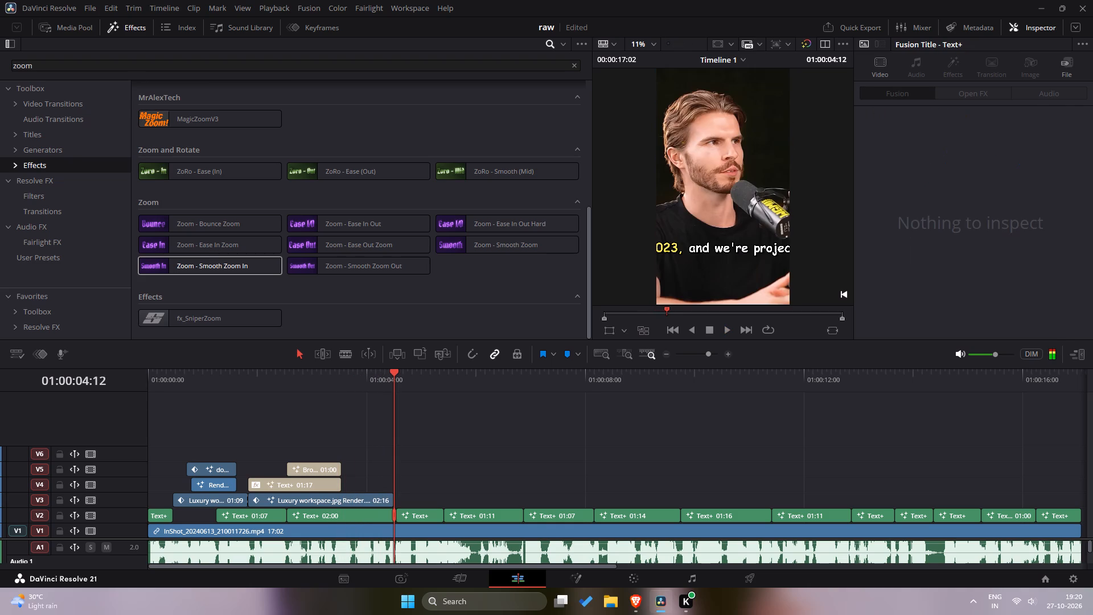
drag(393, 381, 342, 388)
drag(391, 501, 360, 500)
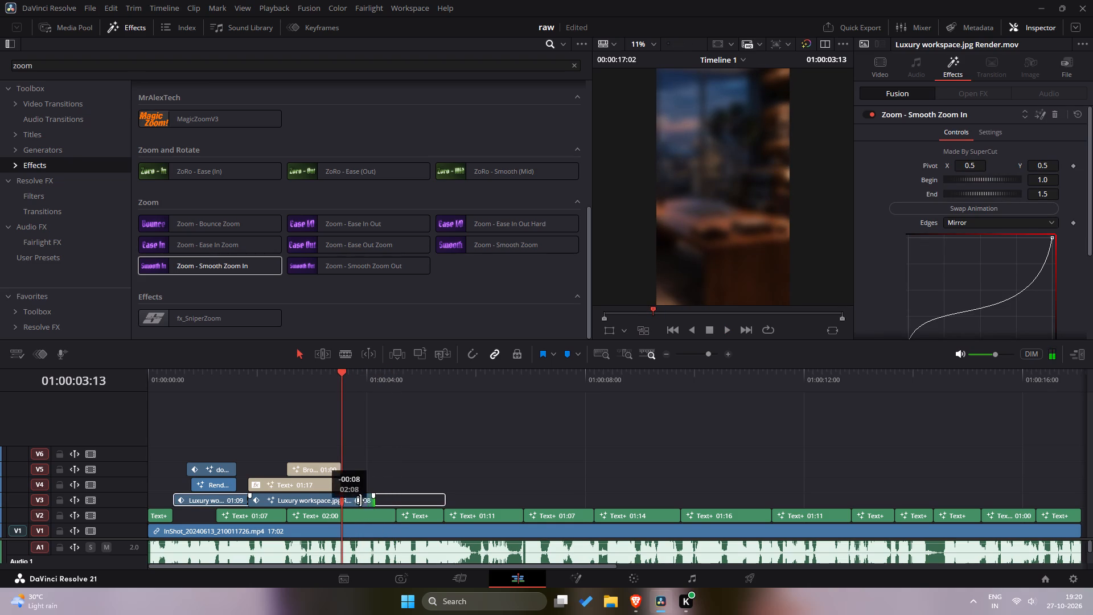
drag(360, 500, 338, 499)
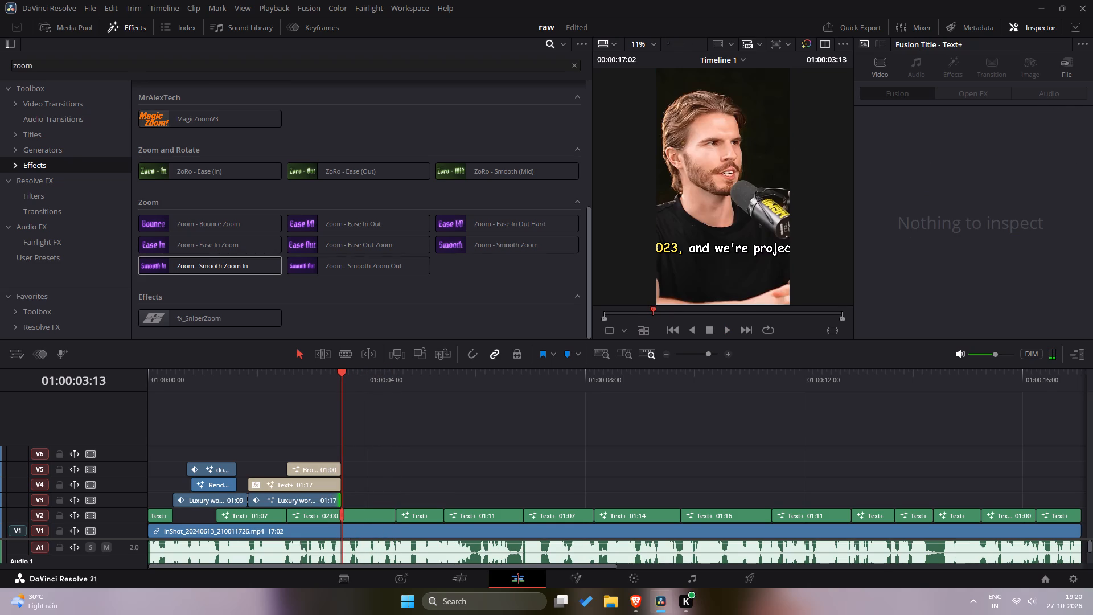
Play the section around the trimmed clip and compare it with the reference video in Brave, ending back in DaVinci Resolve.
key(space)
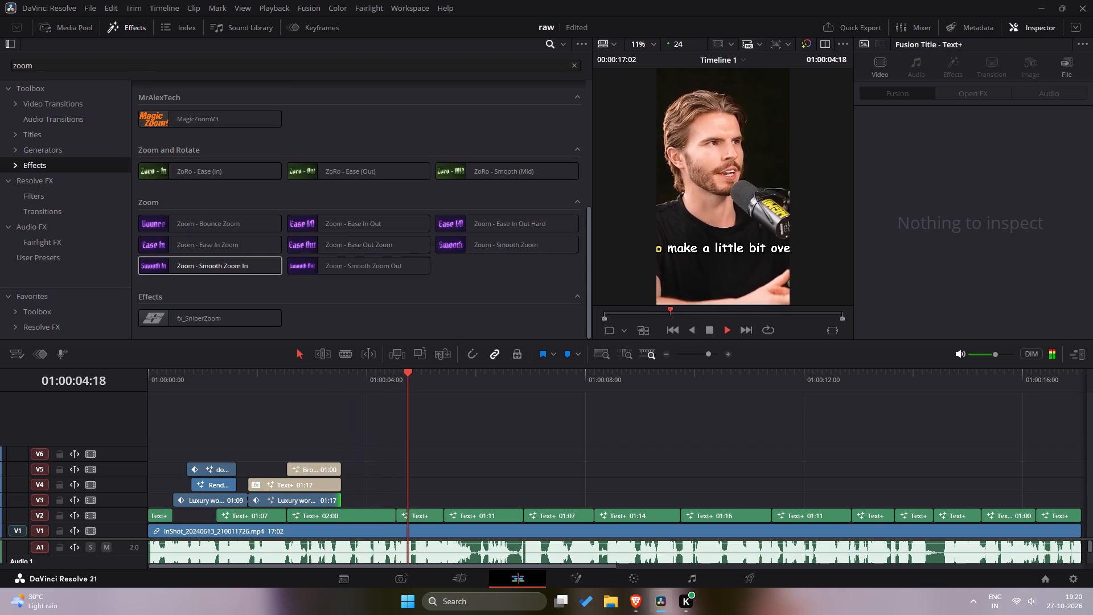
key(space)
key(alt+Tab)
click(413, 206)
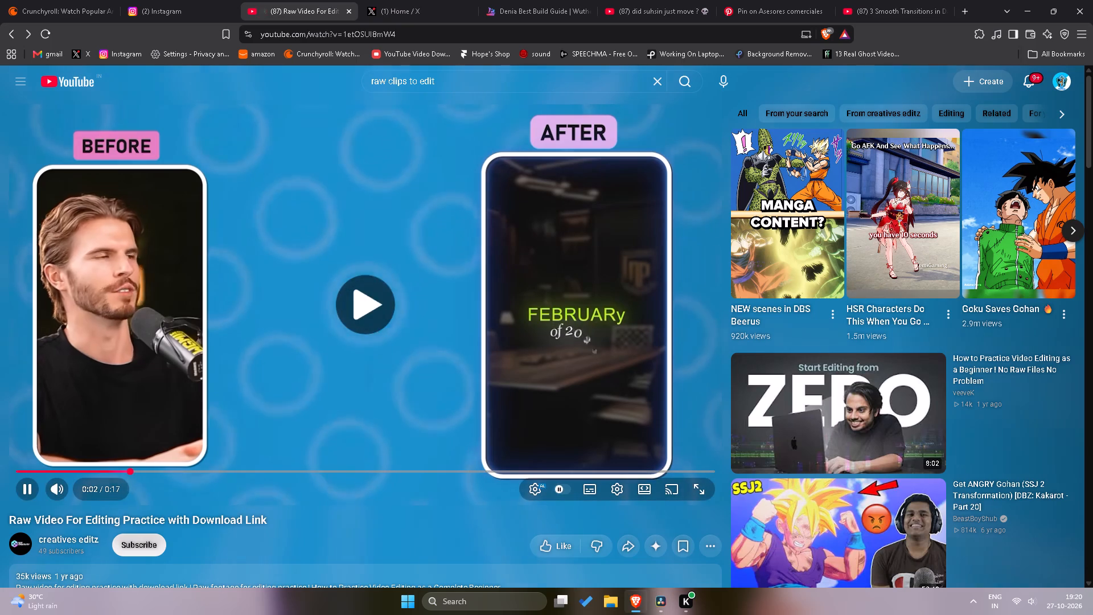
click(431, 251)
key(alt+Tab)
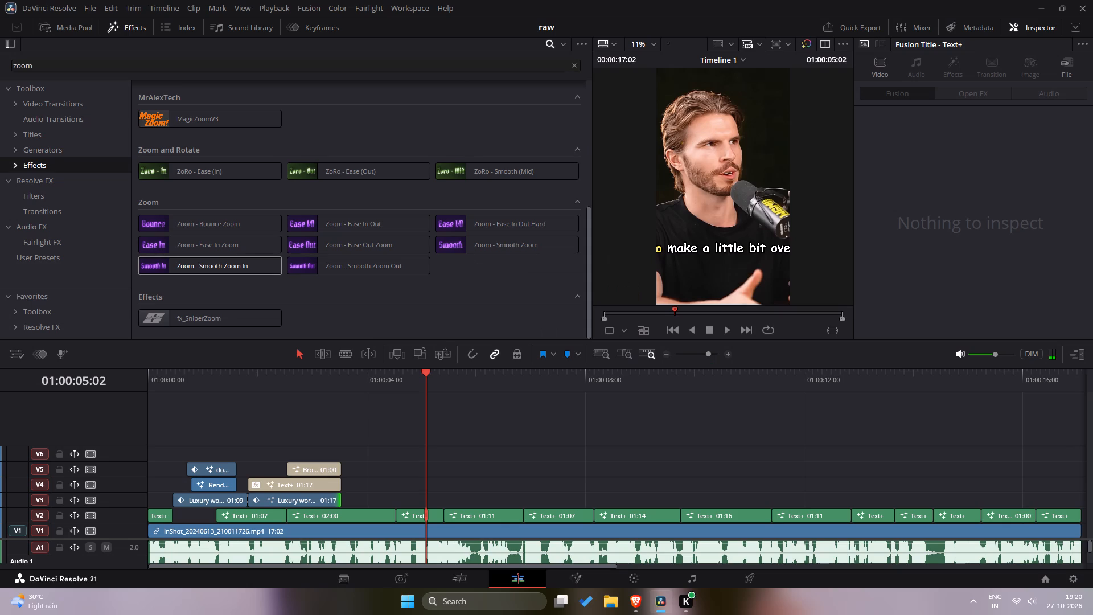
drag(424, 376, 304, 403)
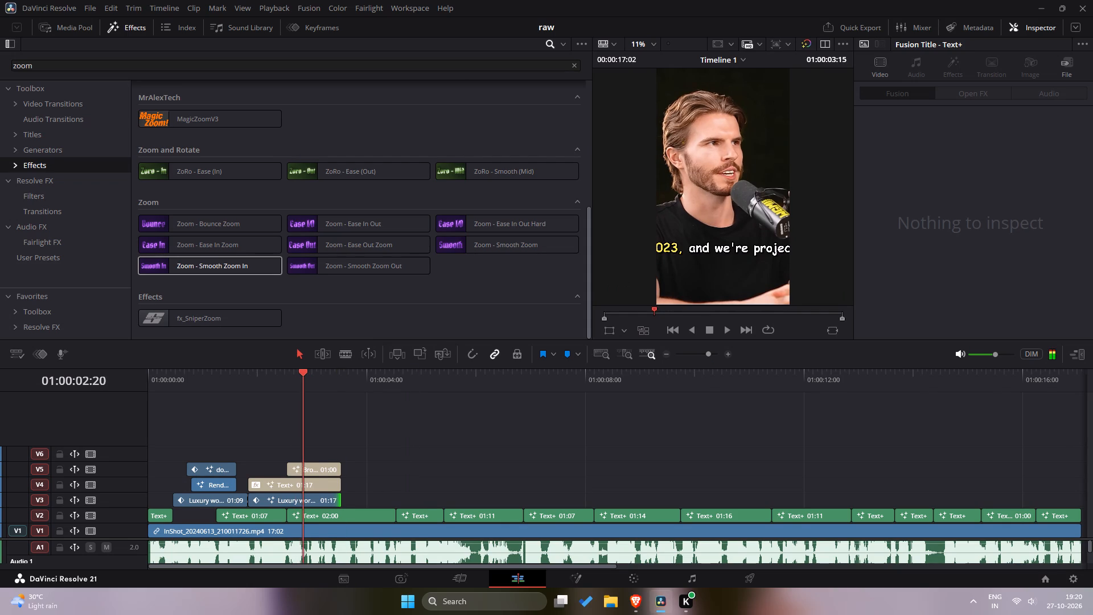
drag(304, 403, 271, 410)
key(space)
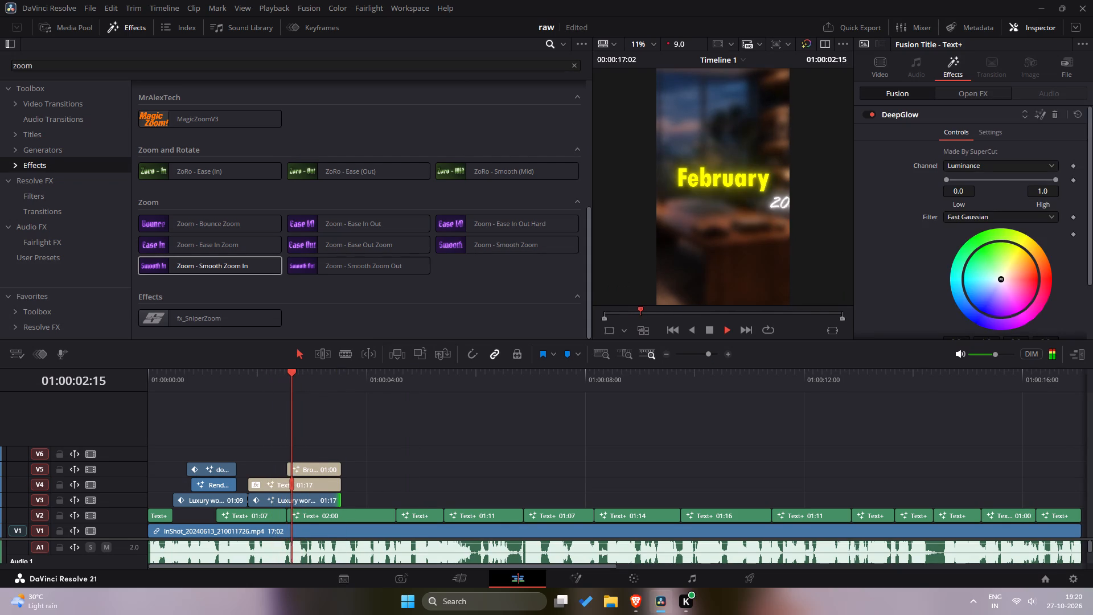
key(space)
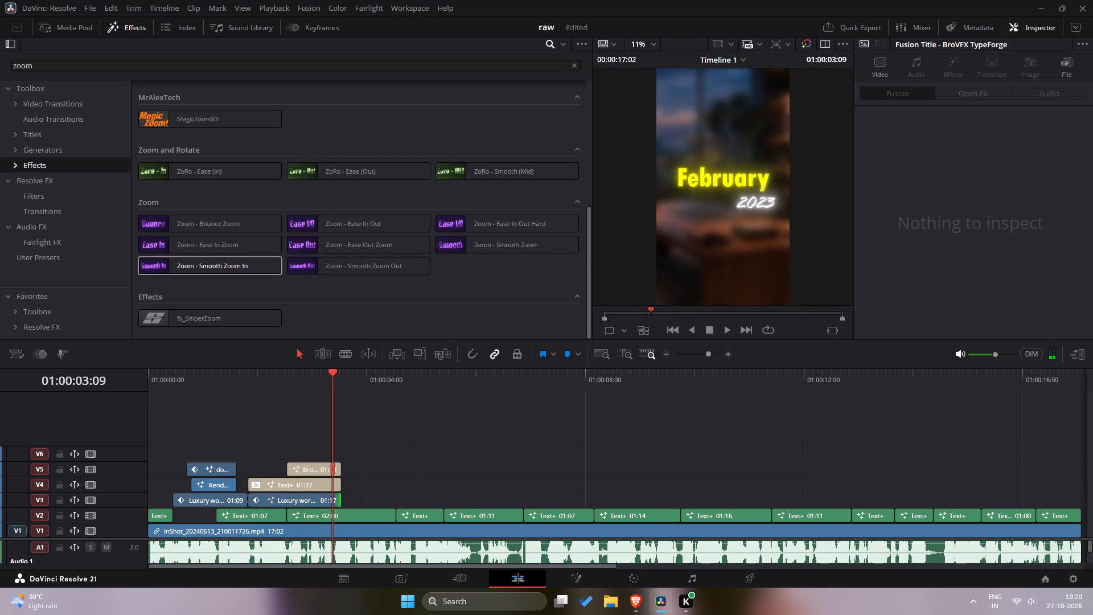
Switch to Brave and study the AFTER edit in the reference video, through to the $1,000,000 shot at 0:06.
key(alt+Tab)
click(427, 332)
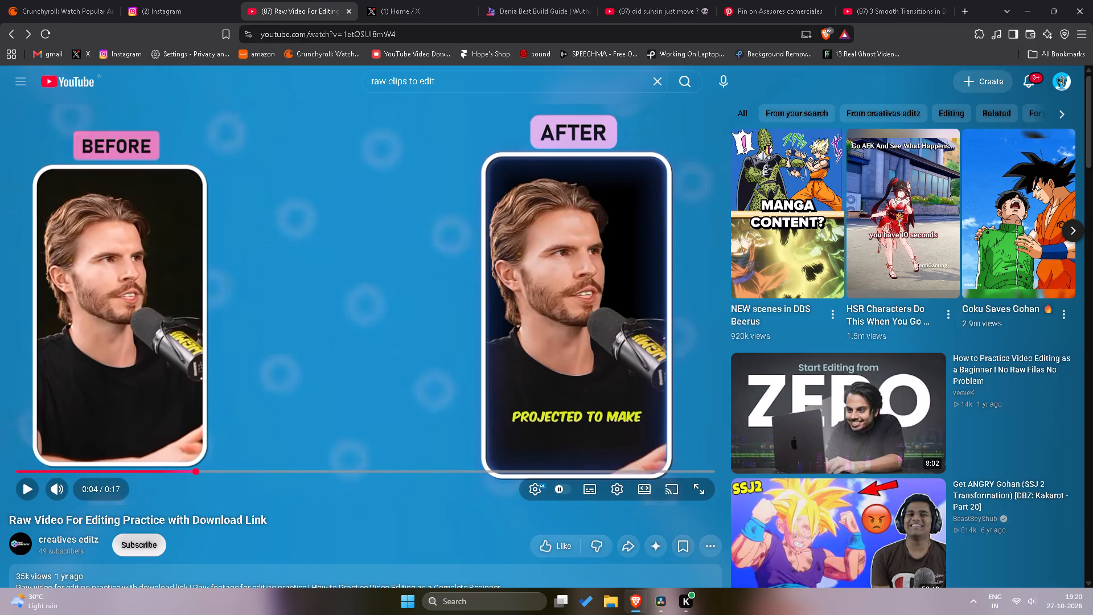
key(Left)
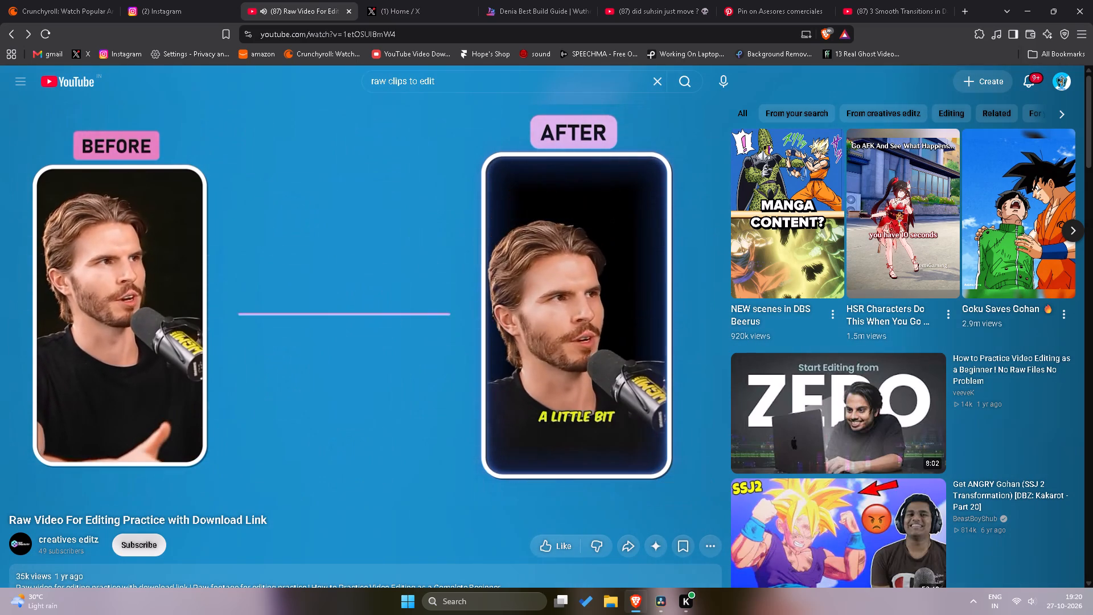
key(space)
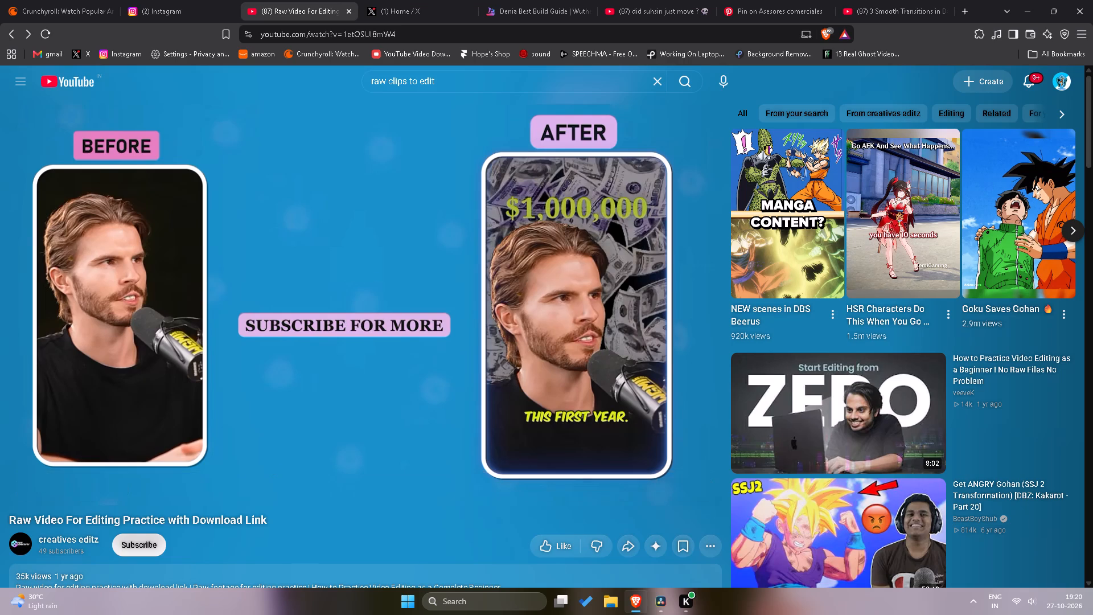
key(Left)
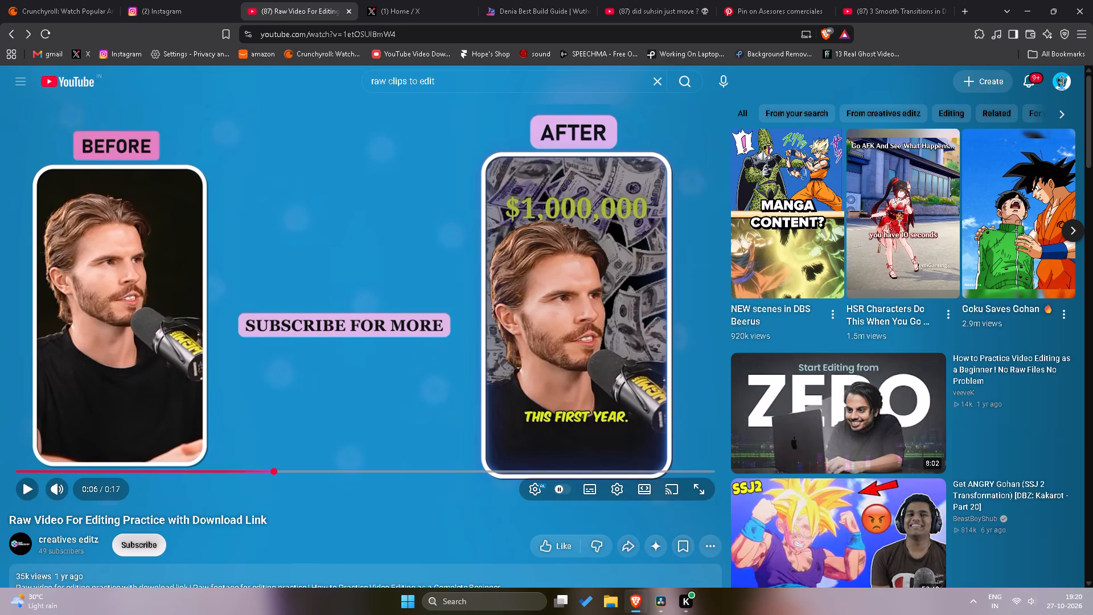
click(502, 366)
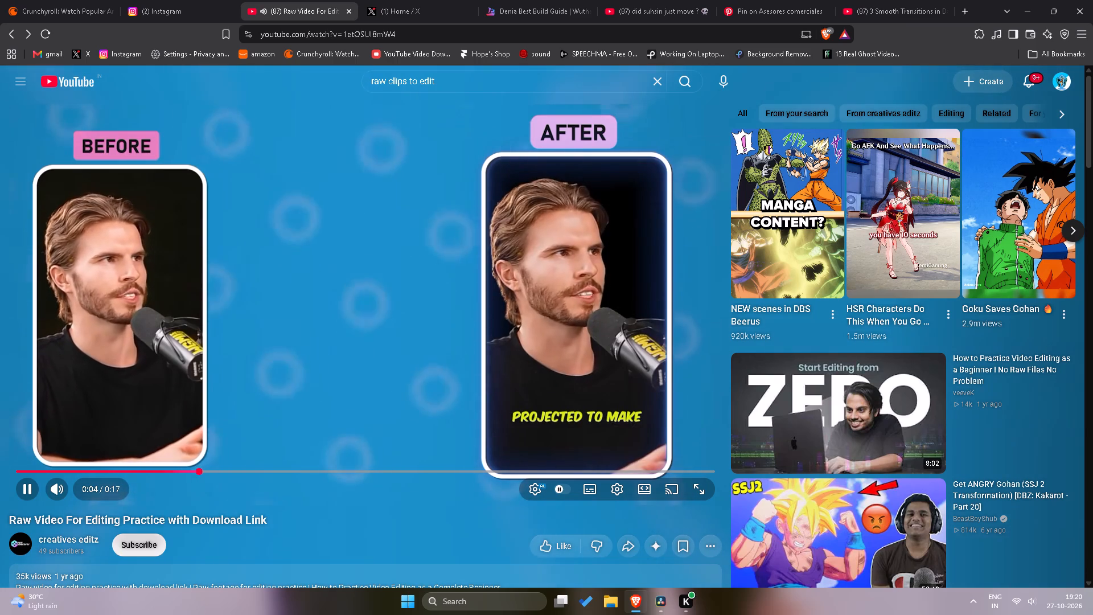
click(501, 368)
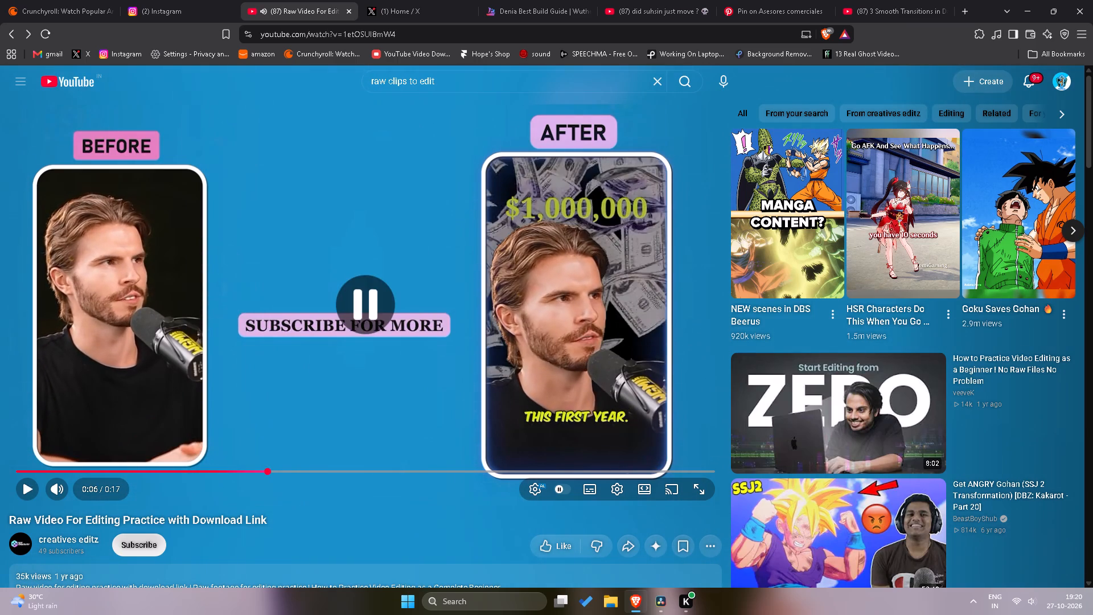
Switch to DaVinci Resolve and shorten the V2 caption following the February 2023 title to read "and we're projected".
key(alt+Tab)
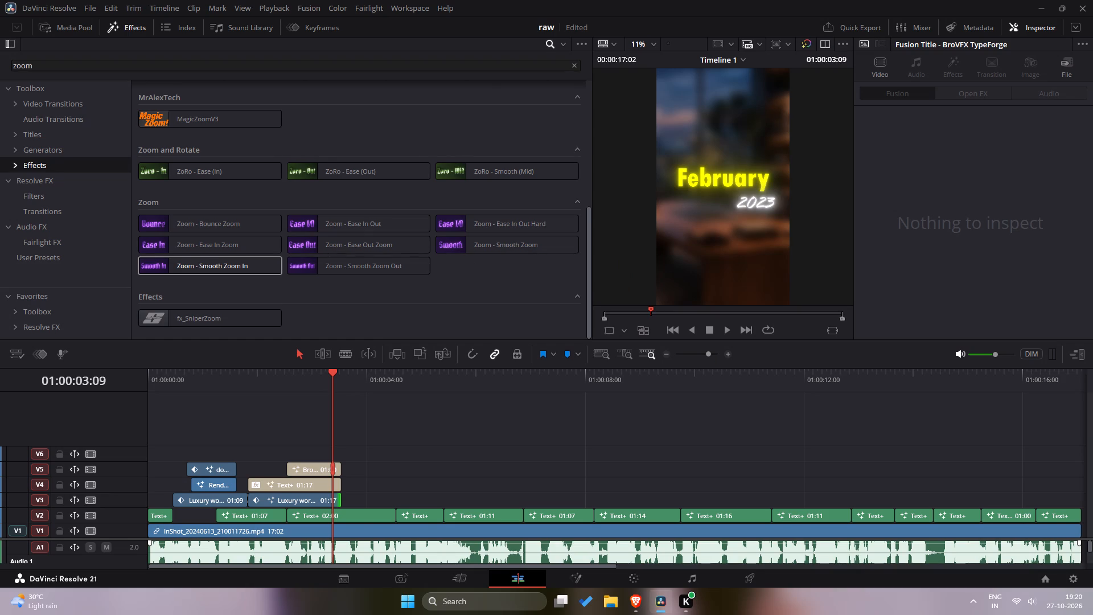
key(space)
key(space)
drag(384, 386, 354, 386)
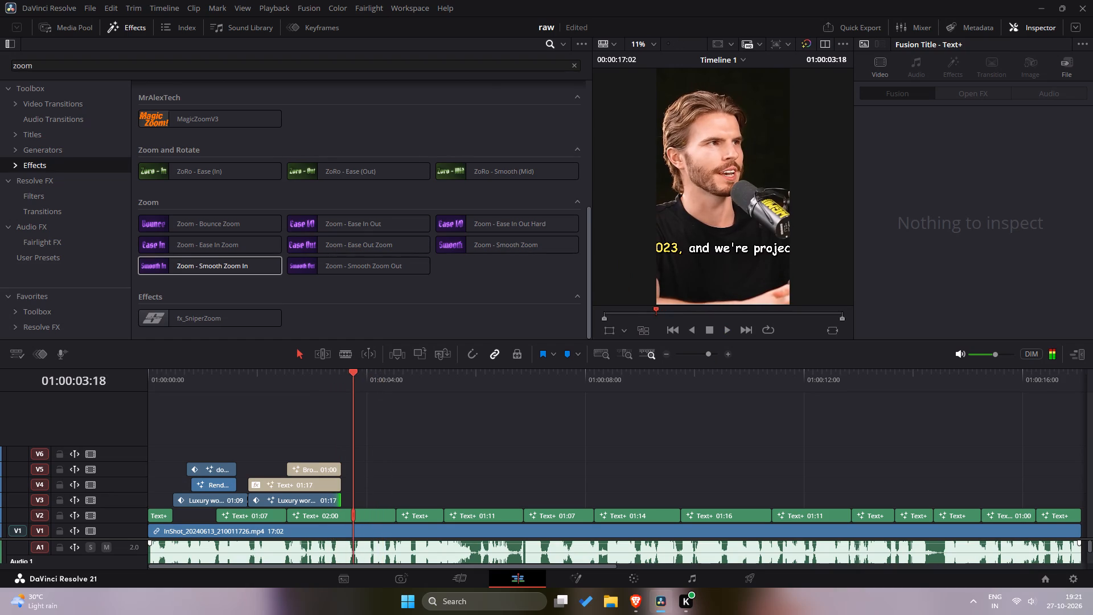
drag(354, 386, 342, 386)
key(space)
key(space)
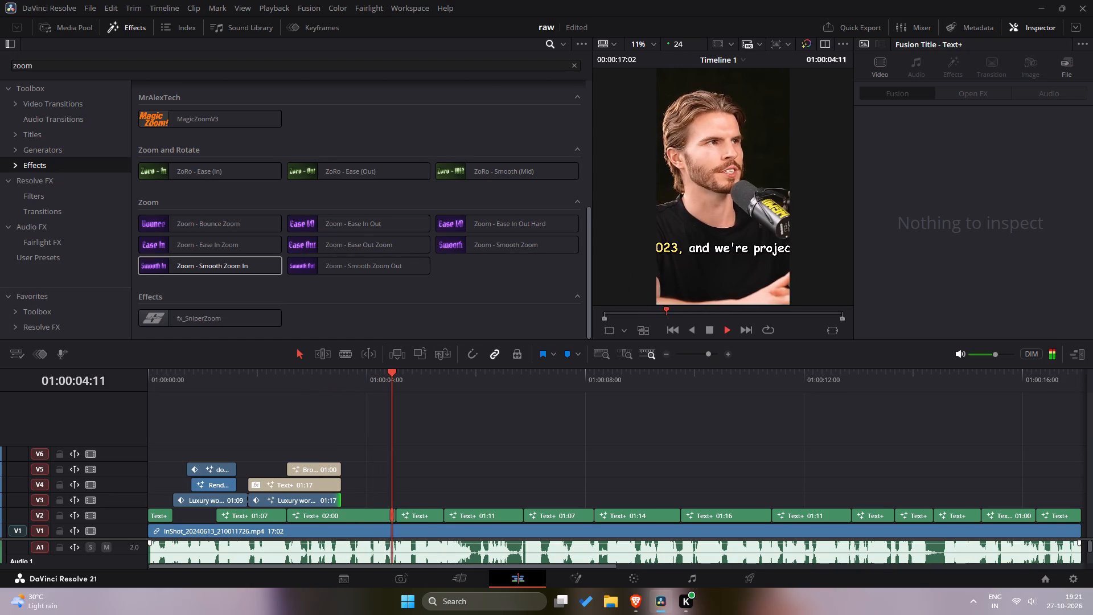
click(358, 512)
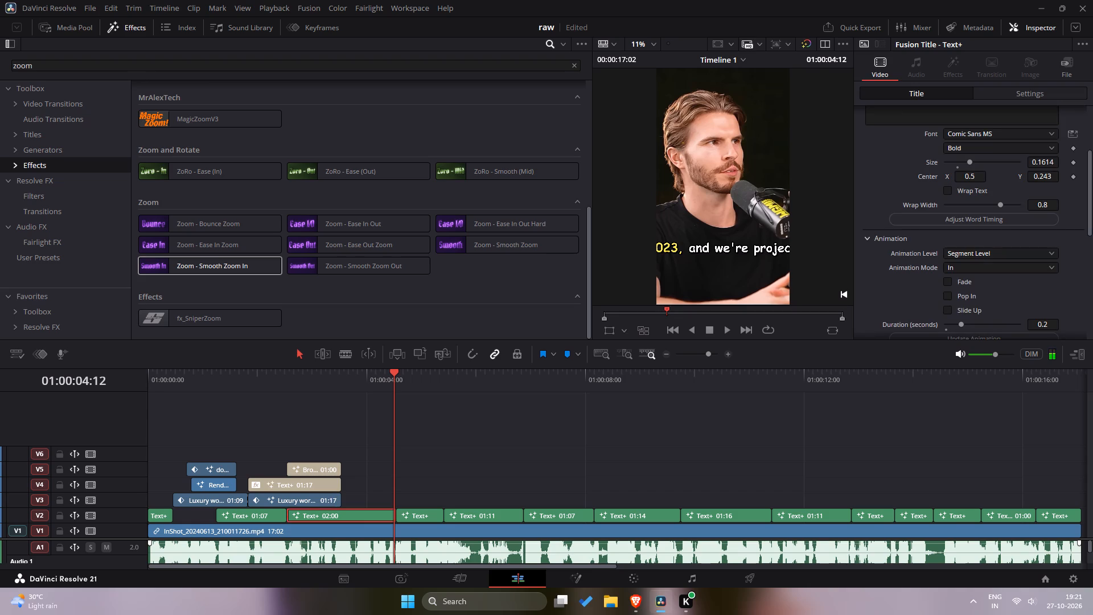
scroll(862, 218, up, 6)
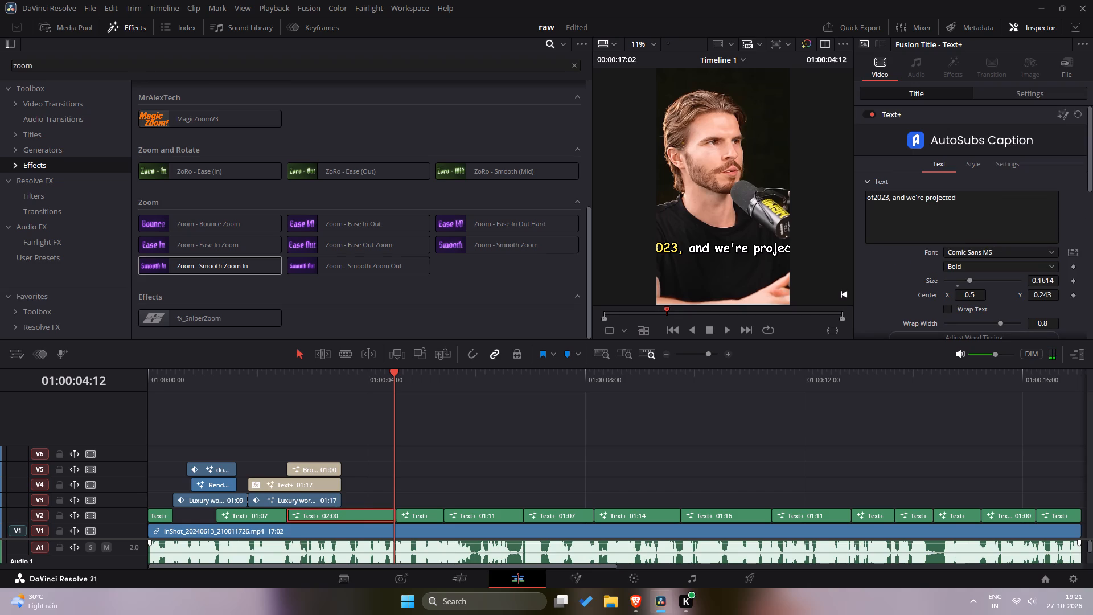
click(891, 199)
key(BackSpace)
key(BackSpace)
key(BackSpace)
key(BackSpace)
key(BackSpace)
key(BackSpace)
key(BackSpace)
key(BackSpace)
key(BackSpace)
key(BackSpace)
key(BackSpace)
key(BackSpace)
key(BackSpace)
key(BackSpace)
key(BackSpace)
key(BackSpace)
key(BackSpace)
key(BackSpace)
key(BackSpace)
key(BackSpace)
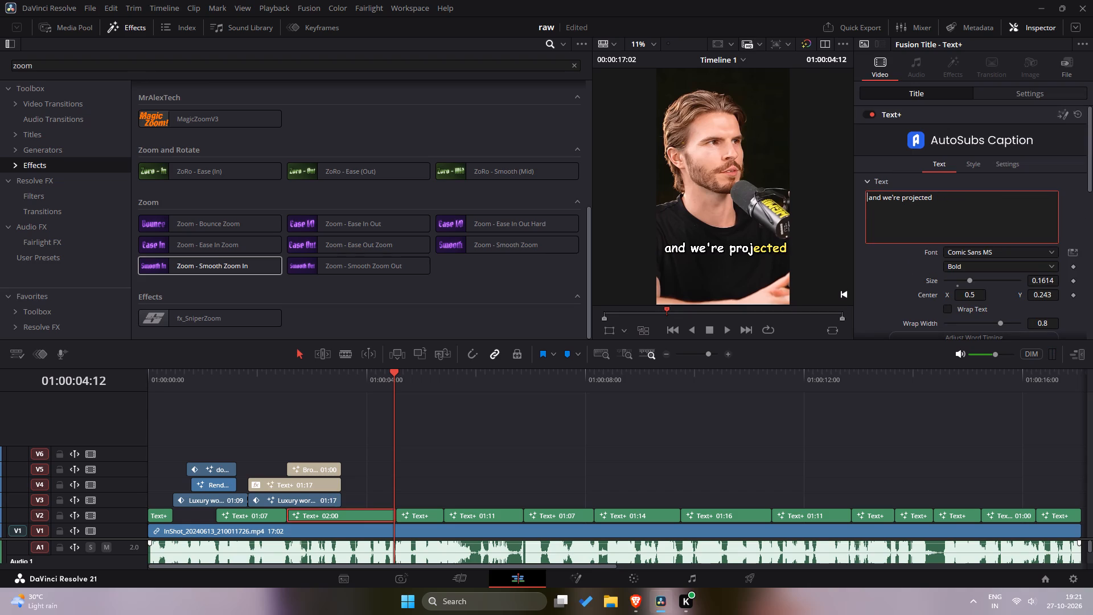
Play through the edited caption and reduce the size of the following "to make a little bit over" caption to 0.1378.
drag(389, 383, 346, 390)
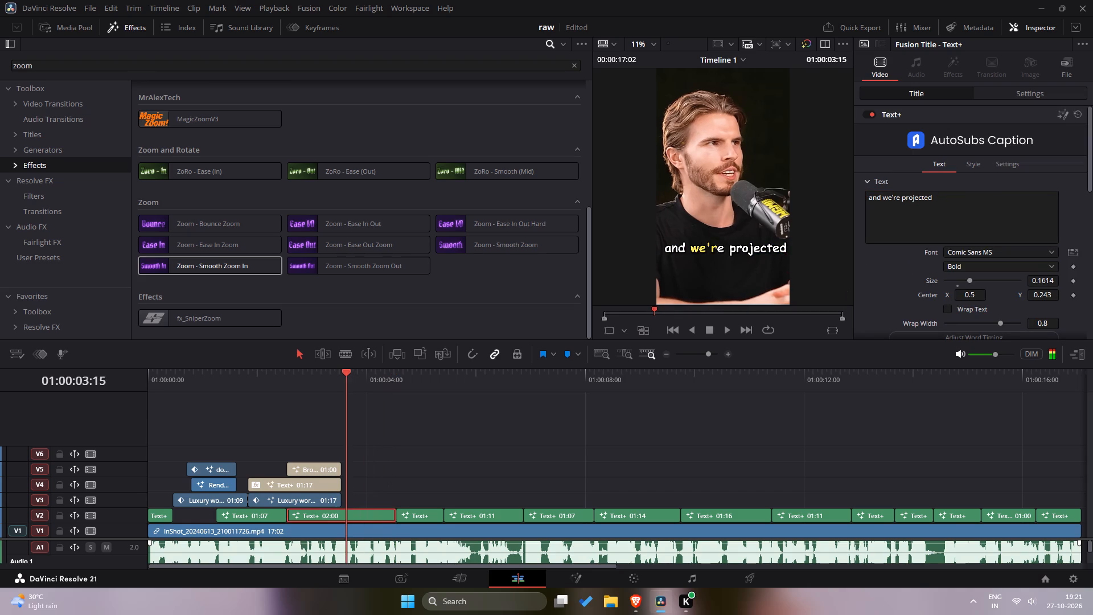
drag(346, 390, 326, 391)
key(space)
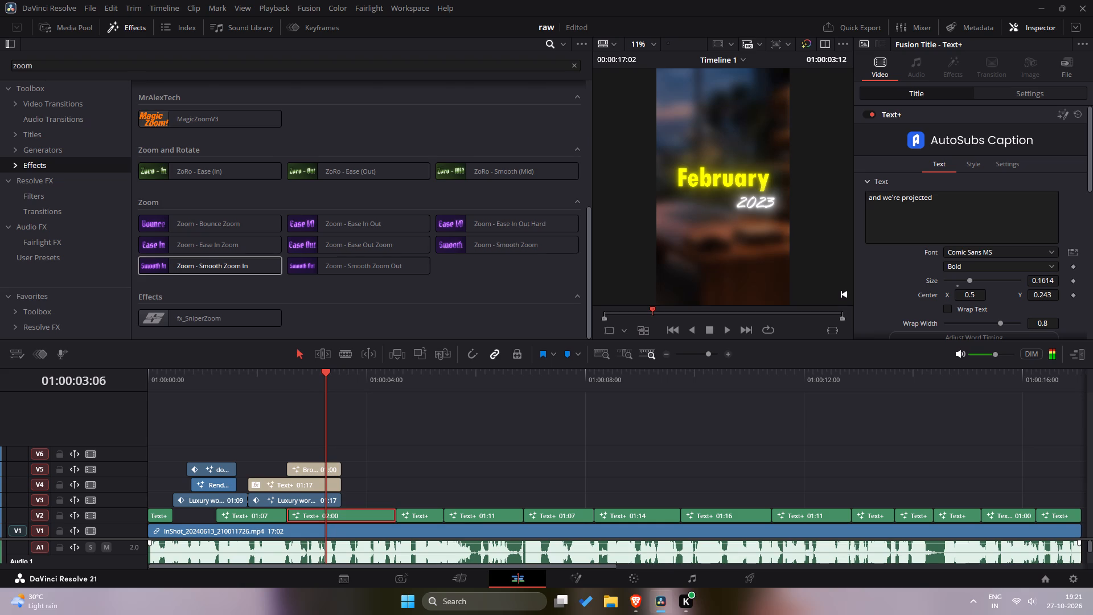
click(508, 458)
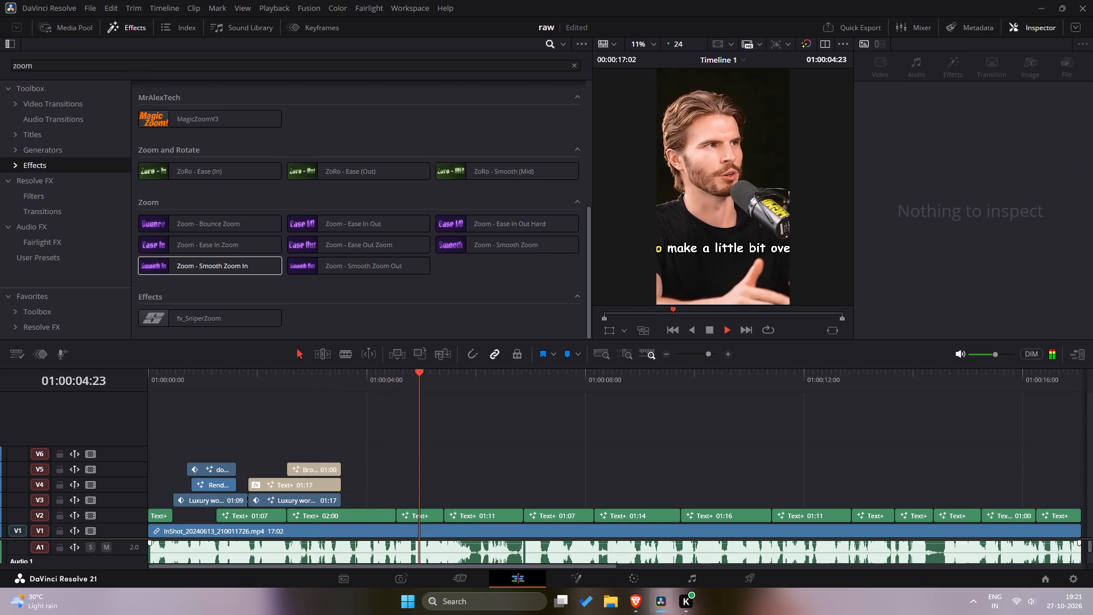
key(space)
drag(437, 378, 435, 378)
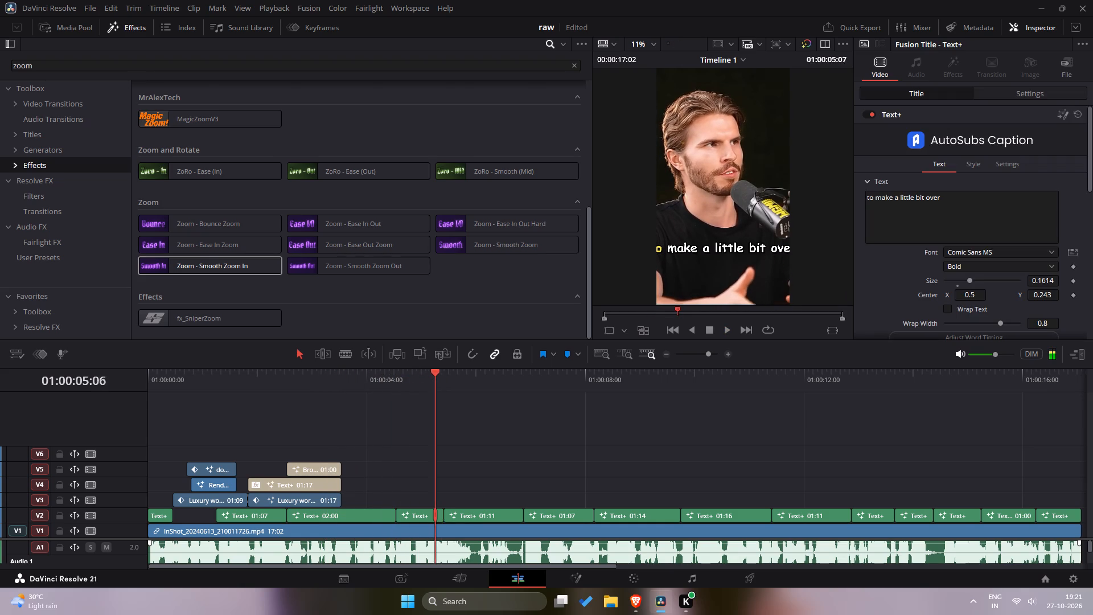
drag(435, 378, 348, 386)
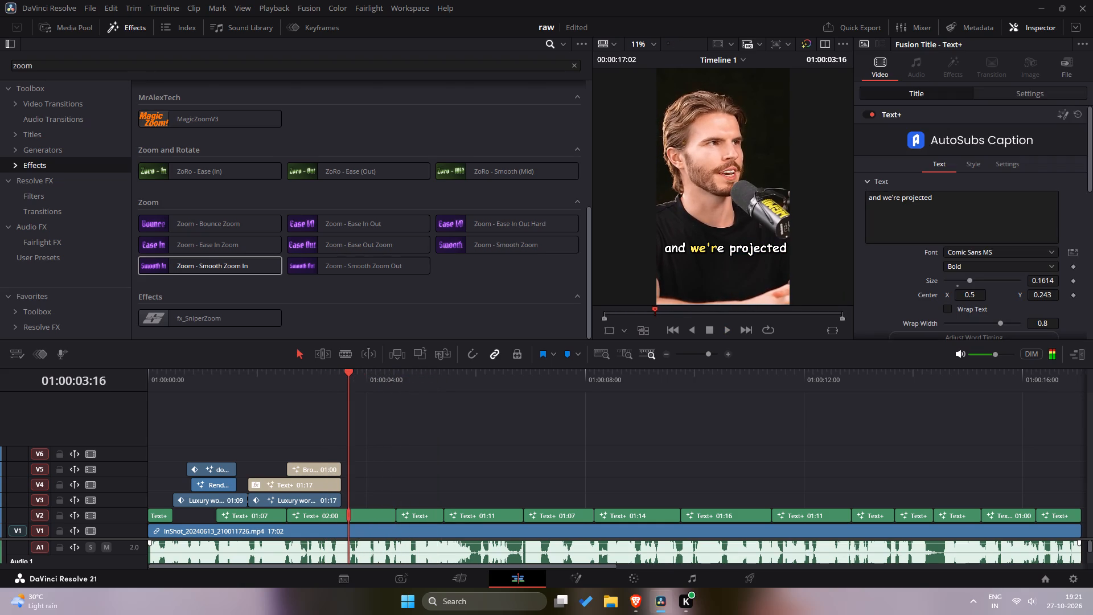
key(space)
key(space)
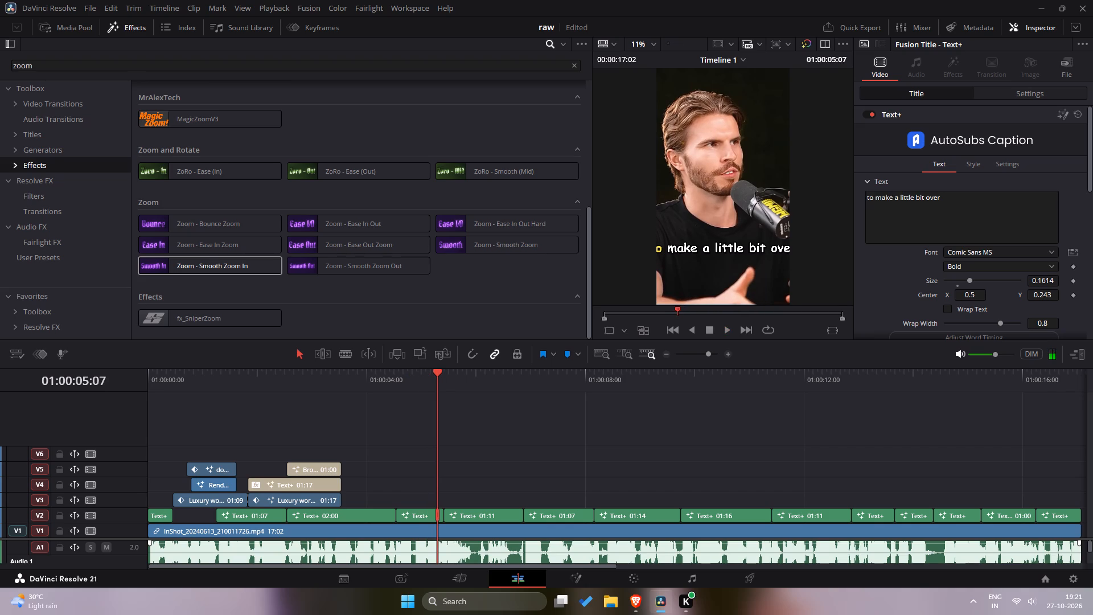
click(971, 279)
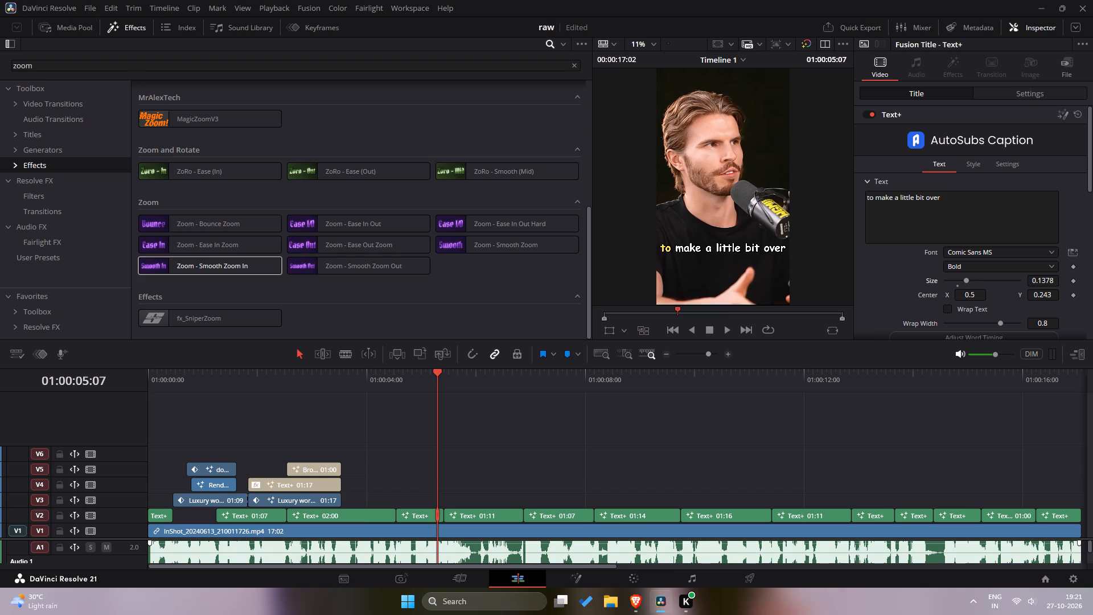
Set the "a million this first year" caption's size to 0.1417 and remove its final period.
key(space)
key(space)
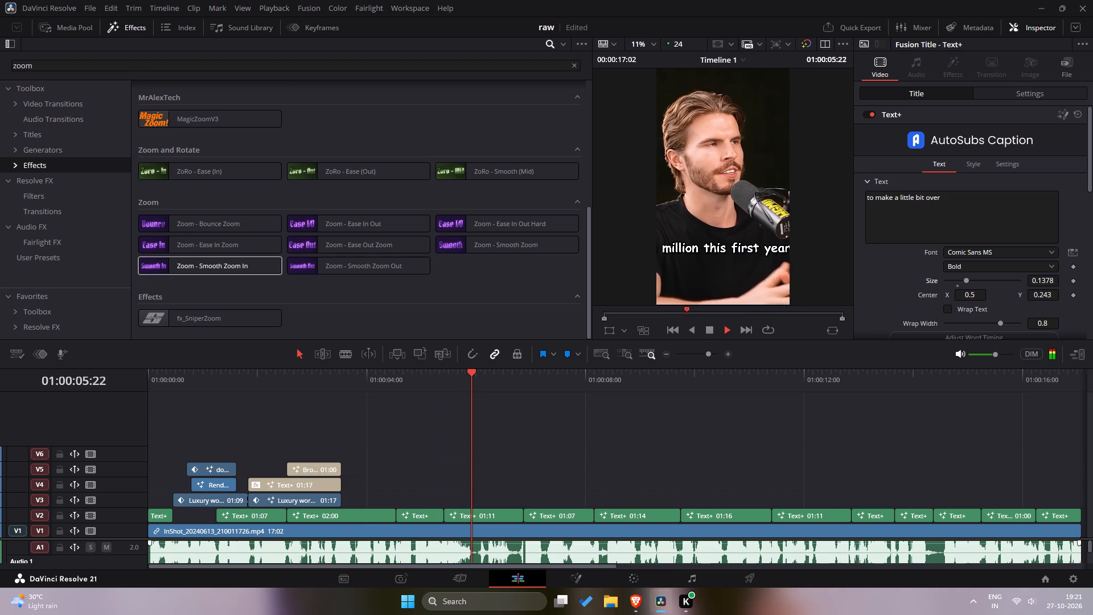
click(972, 280)
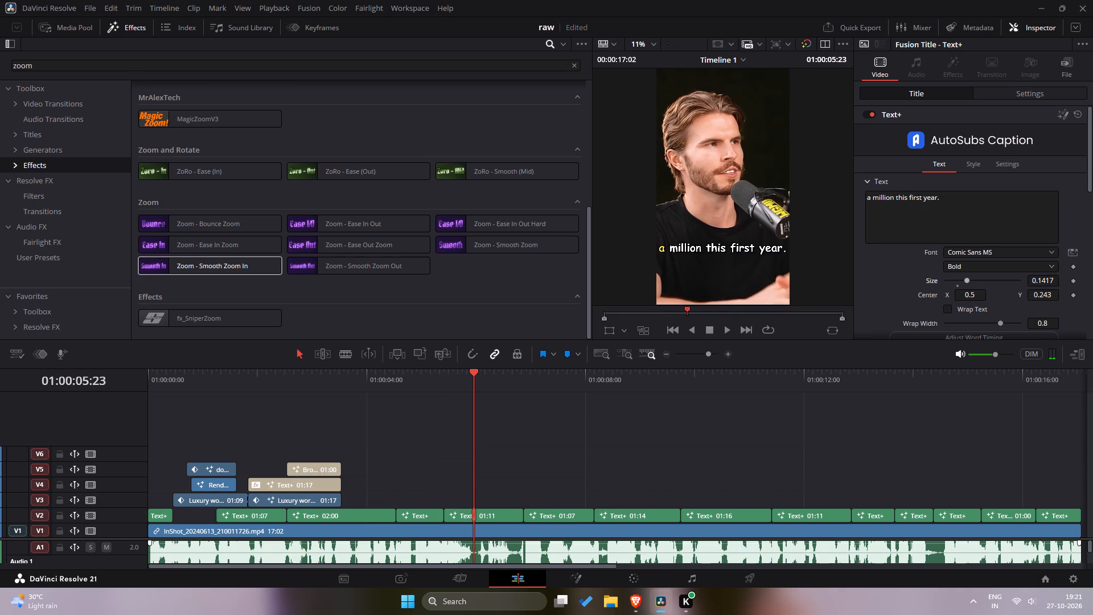
click(968, 199)
key(BackSpace)
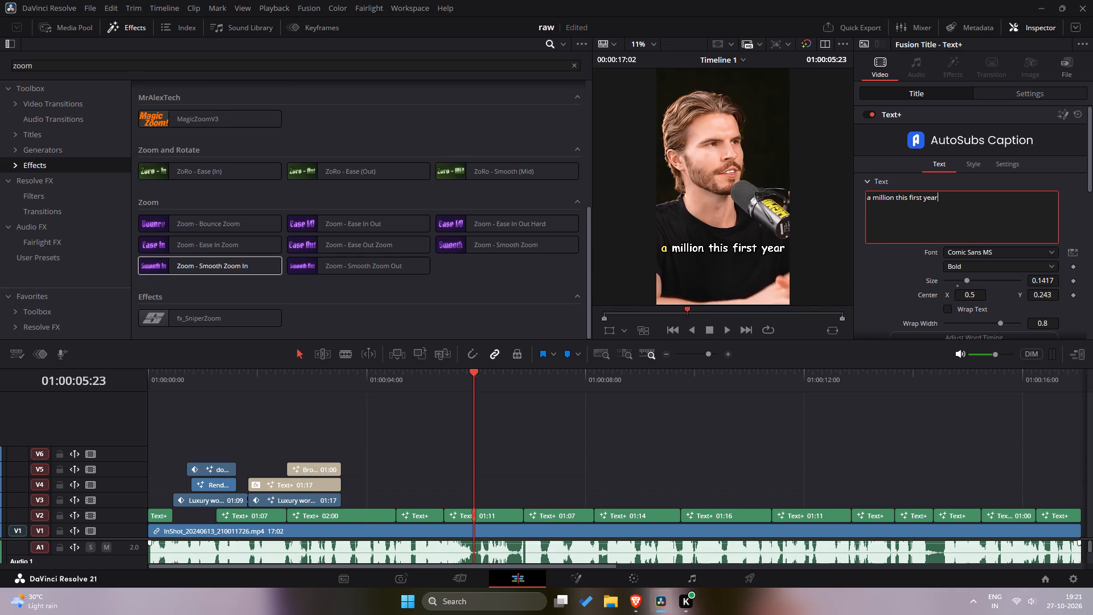
Replay the section from the February 2023 title through the "a million this first year" caption to check the edited captions.
drag(473, 378, 346, 387)
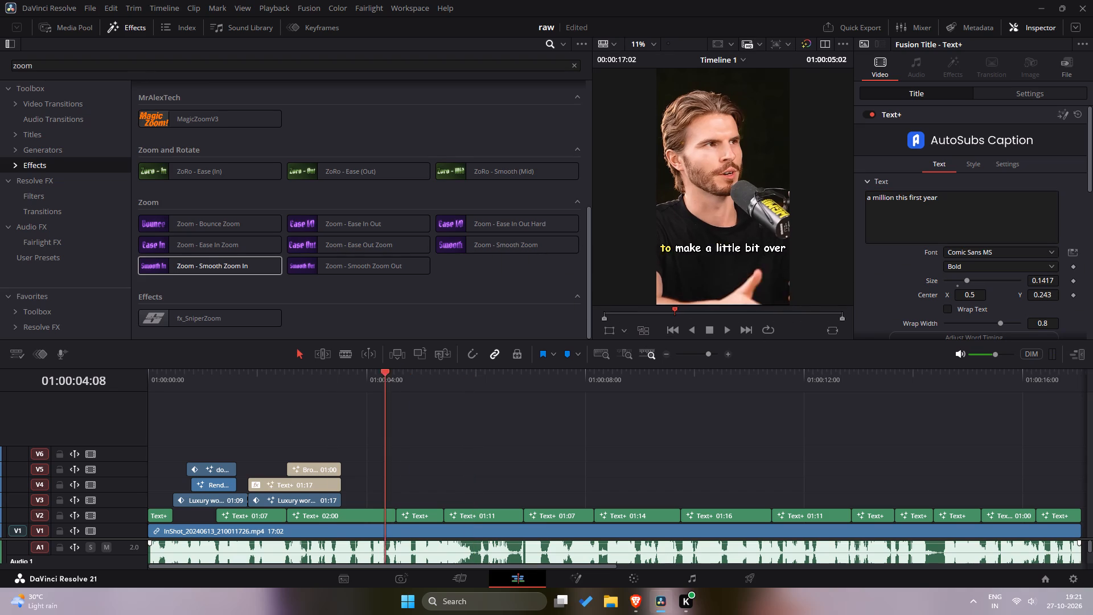
drag(346, 387, 319, 385)
key(space)
key(space)
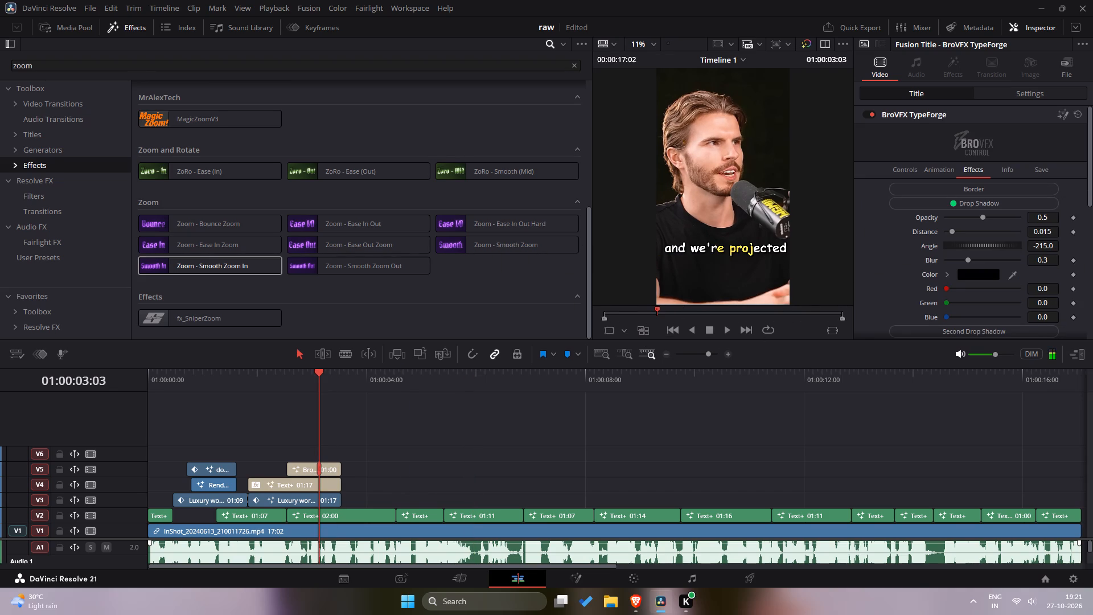
key(space)
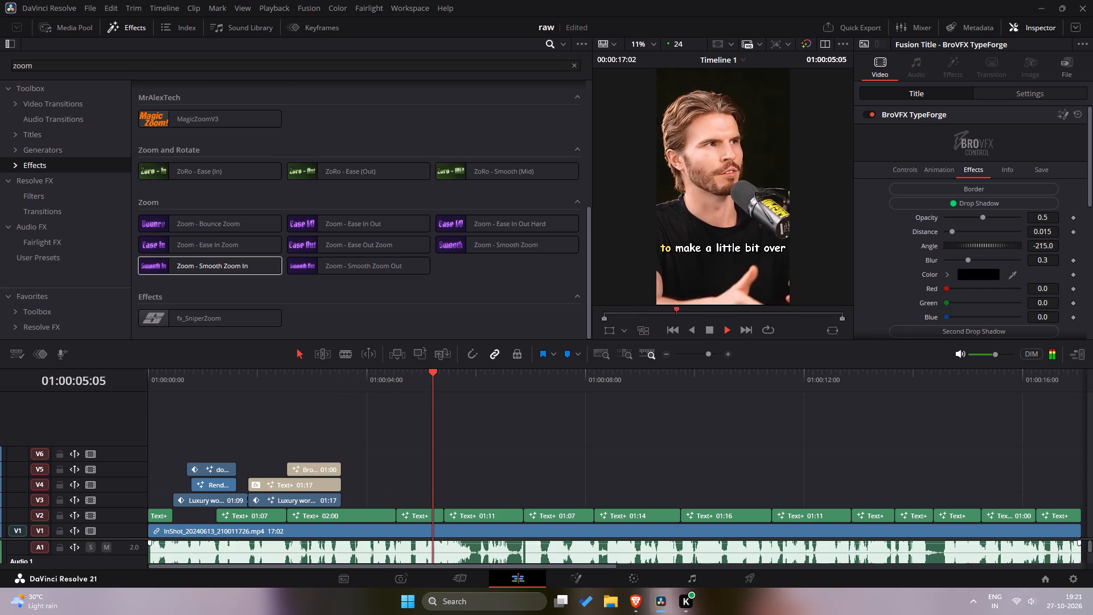
key(space)
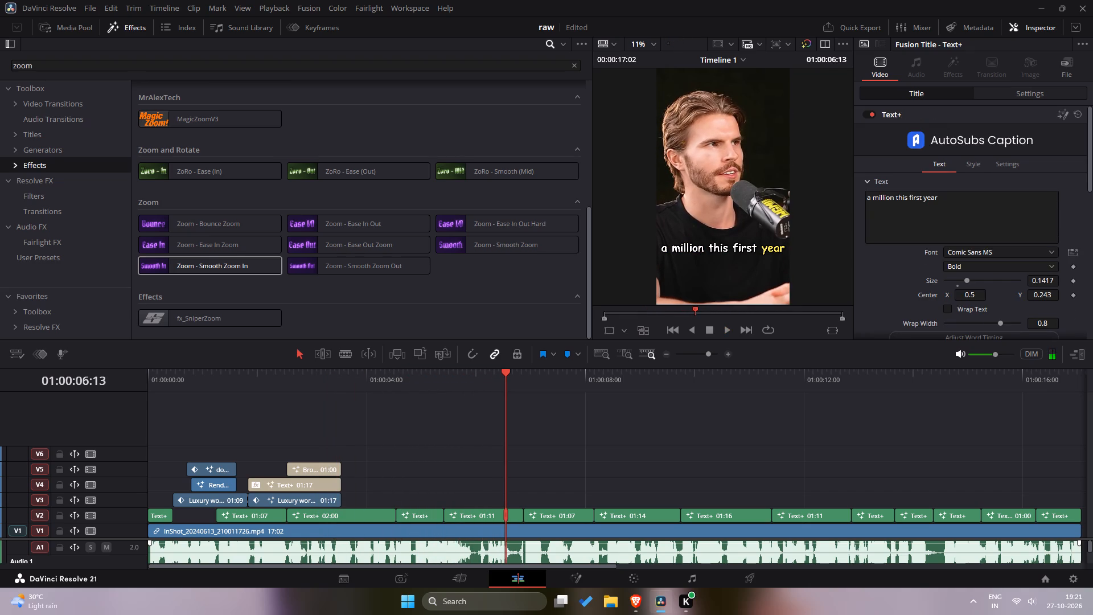
drag(502, 383, 480, 391)
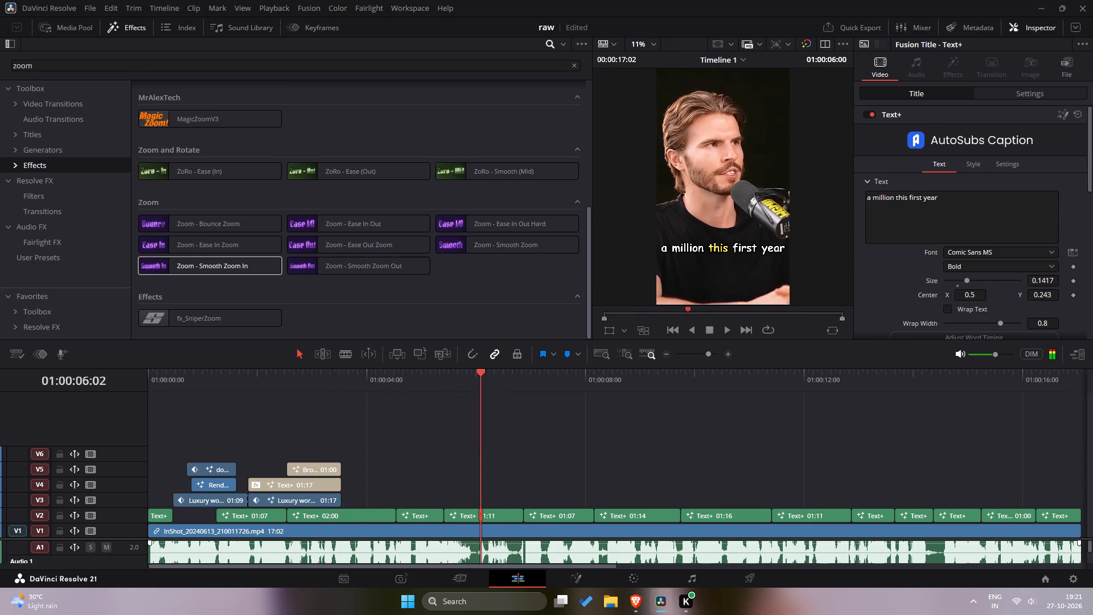
drag(480, 391, 402, 403)
key(space)
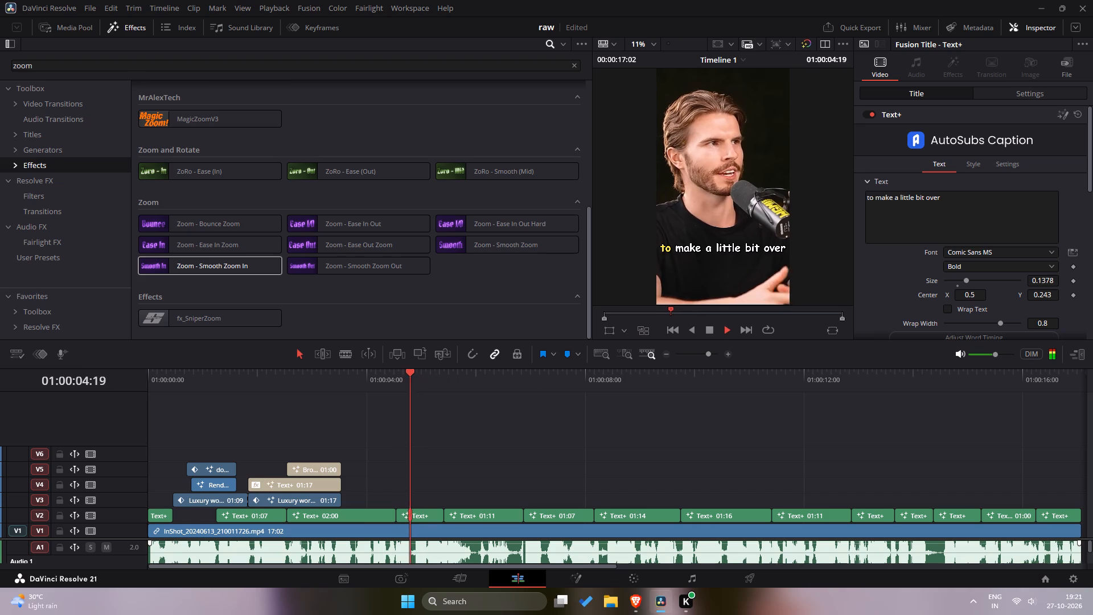
key(space)
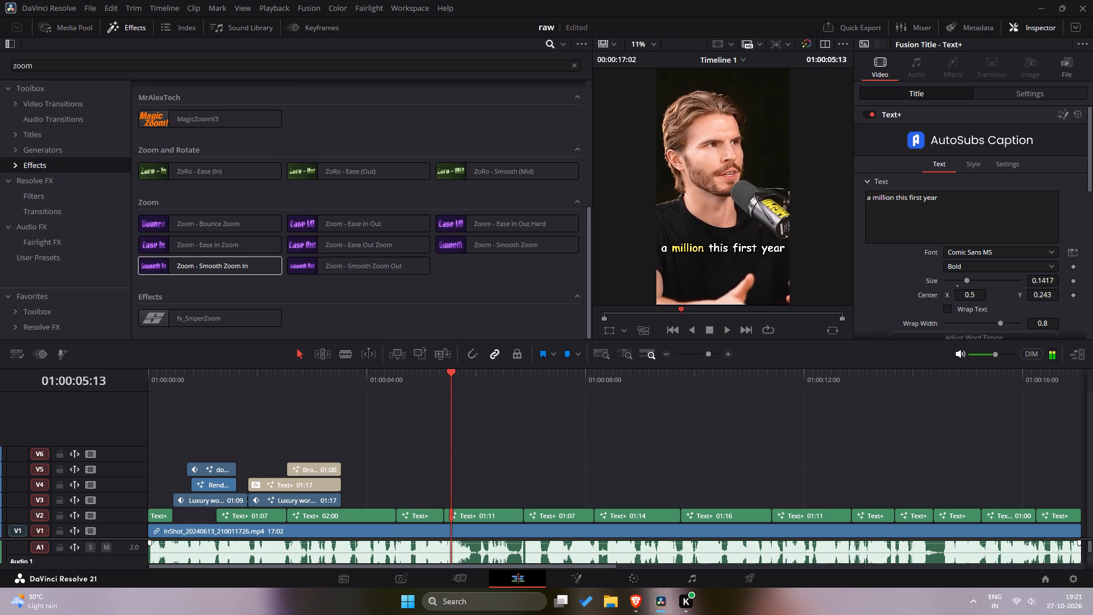
drag(447, 375, 353, 386)
key(space)
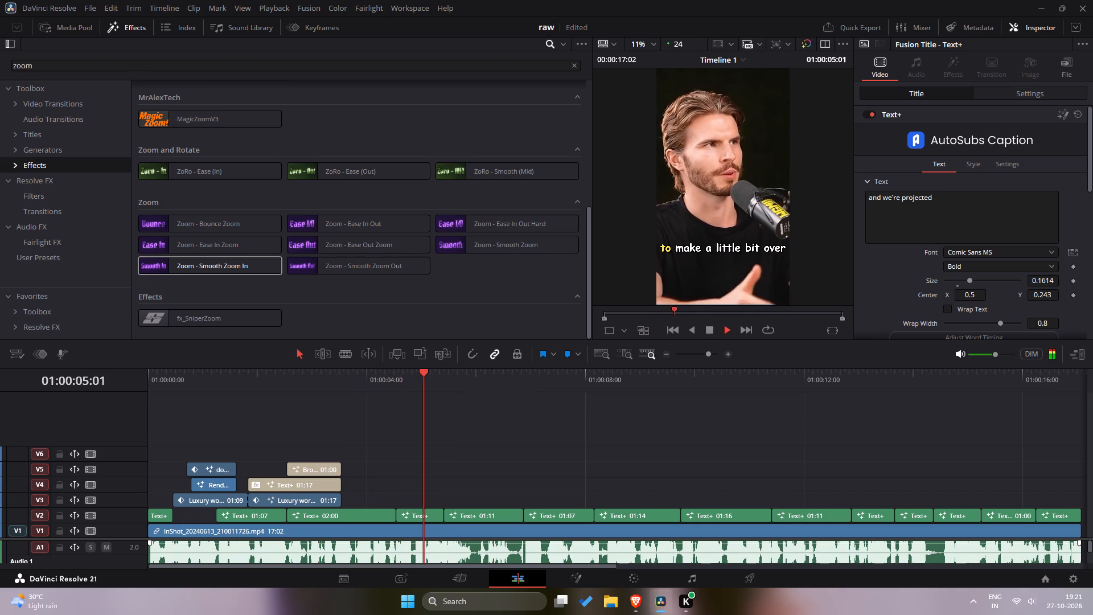
key(space)
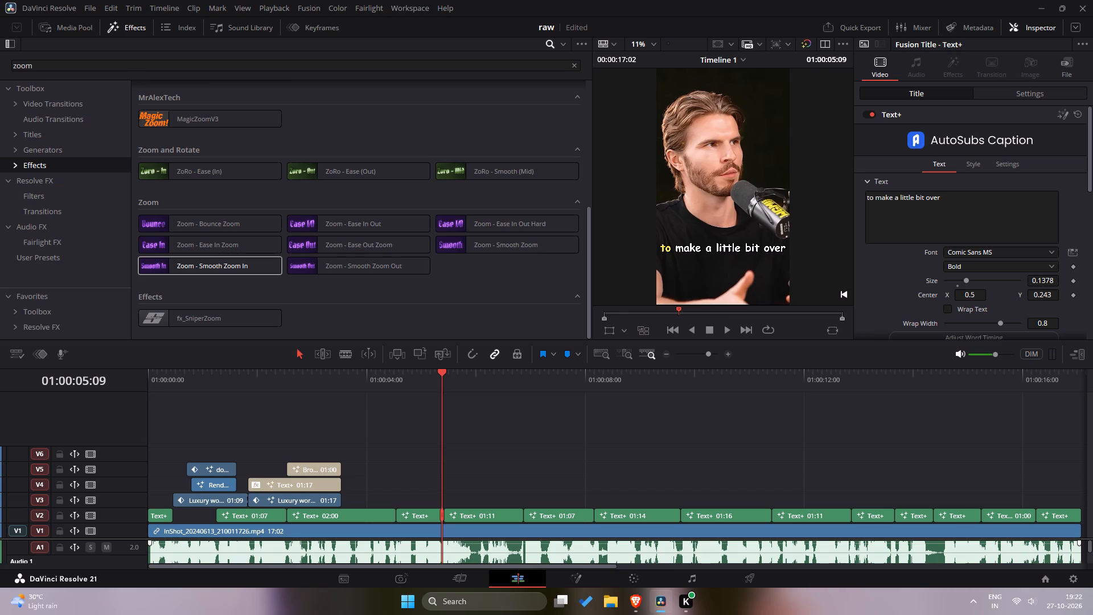
Show the project's media, switch to File Explorer, open the EDITING B folder on New Volume (D:) and sort it by date.
click(81, 31)
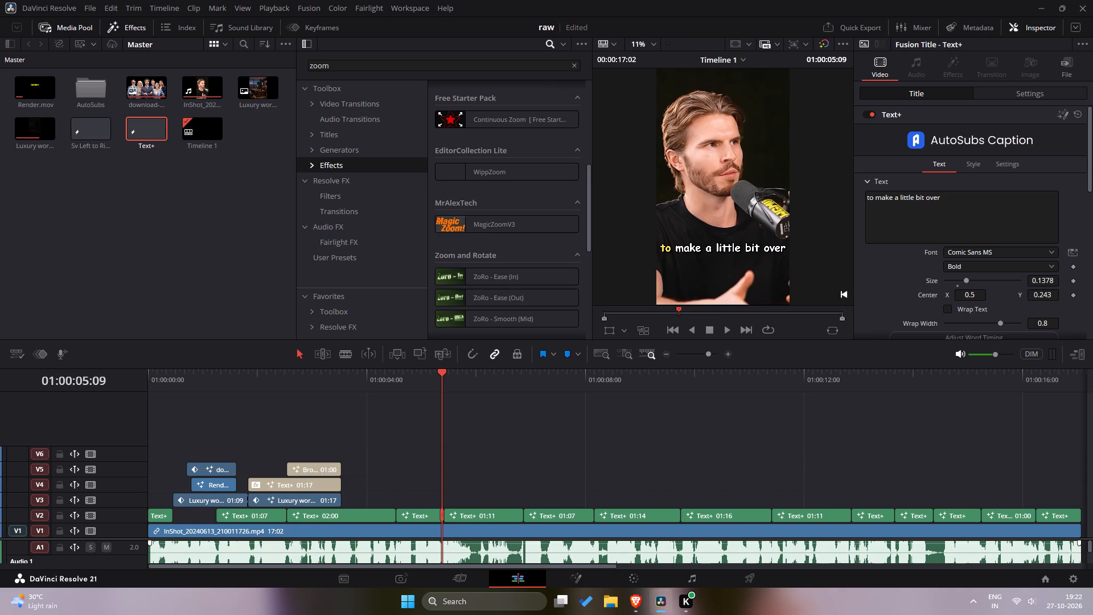
right_click(117, 156)
click(86, 97)
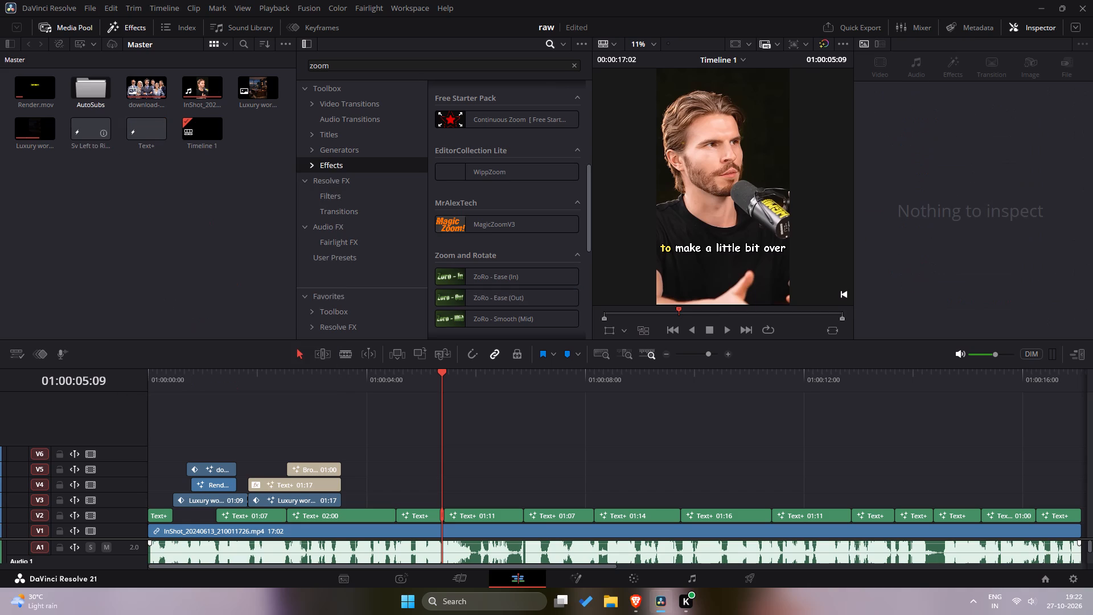
right_click(144, 203)
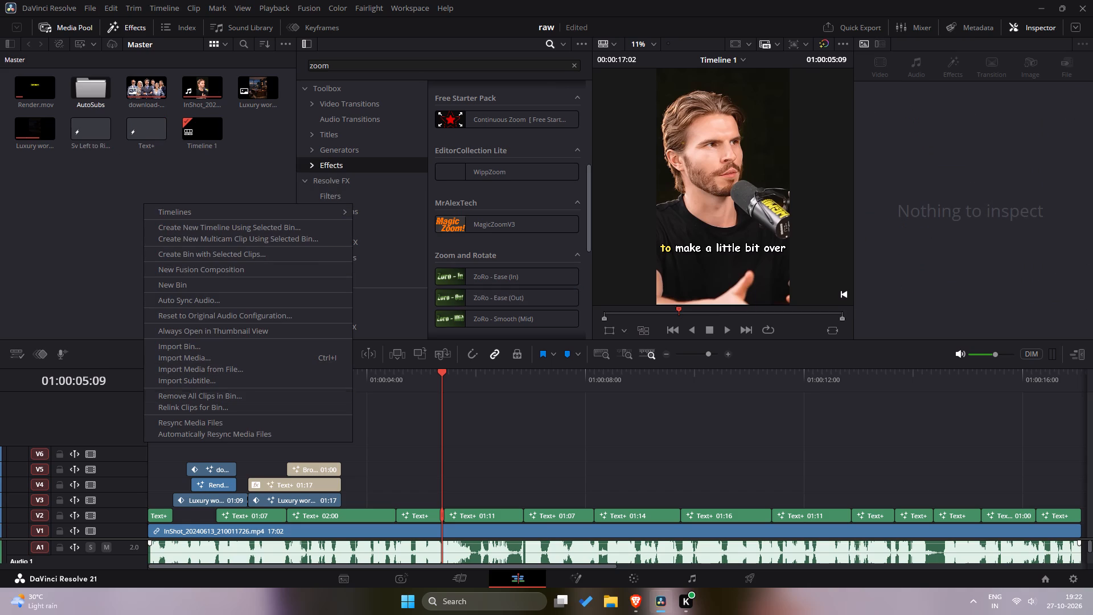
click(610, 599)
scroll(626, 407, down, 4)
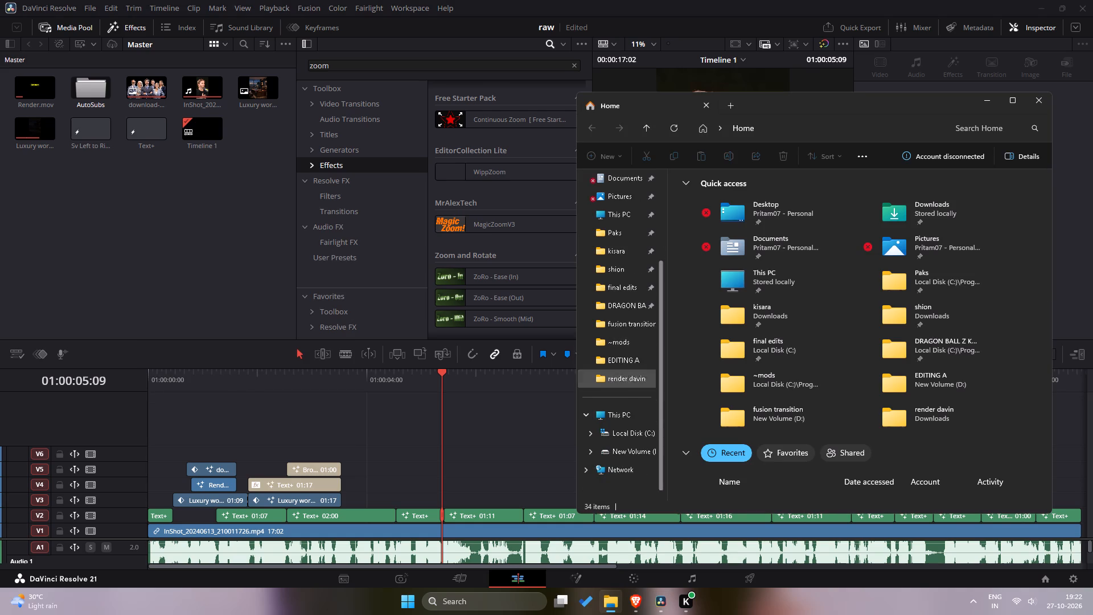
click(625, 367)
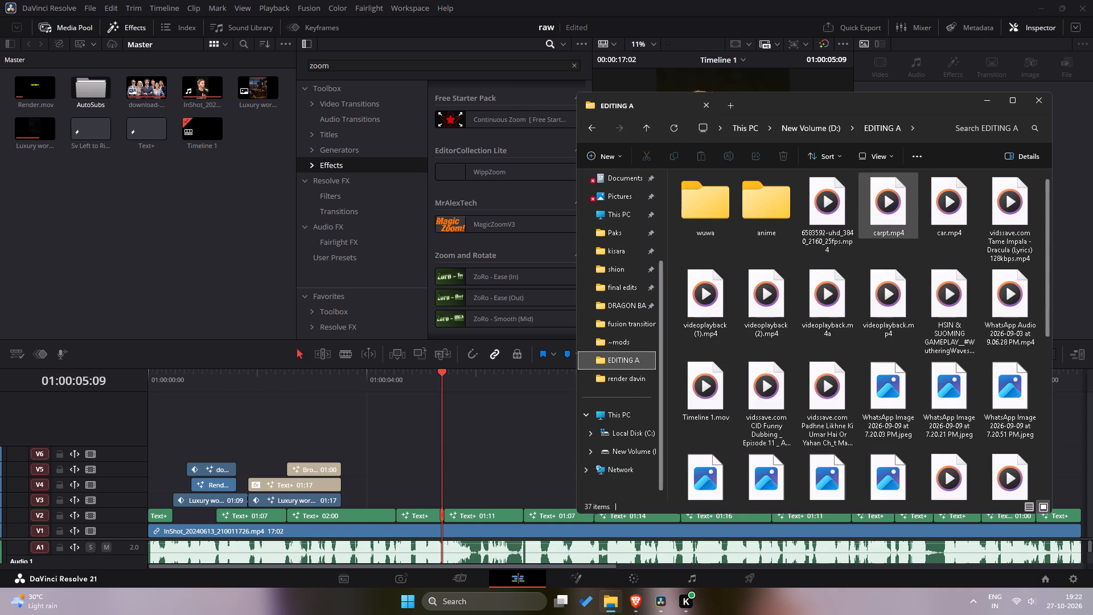
scroll(868, 202, down, 8)
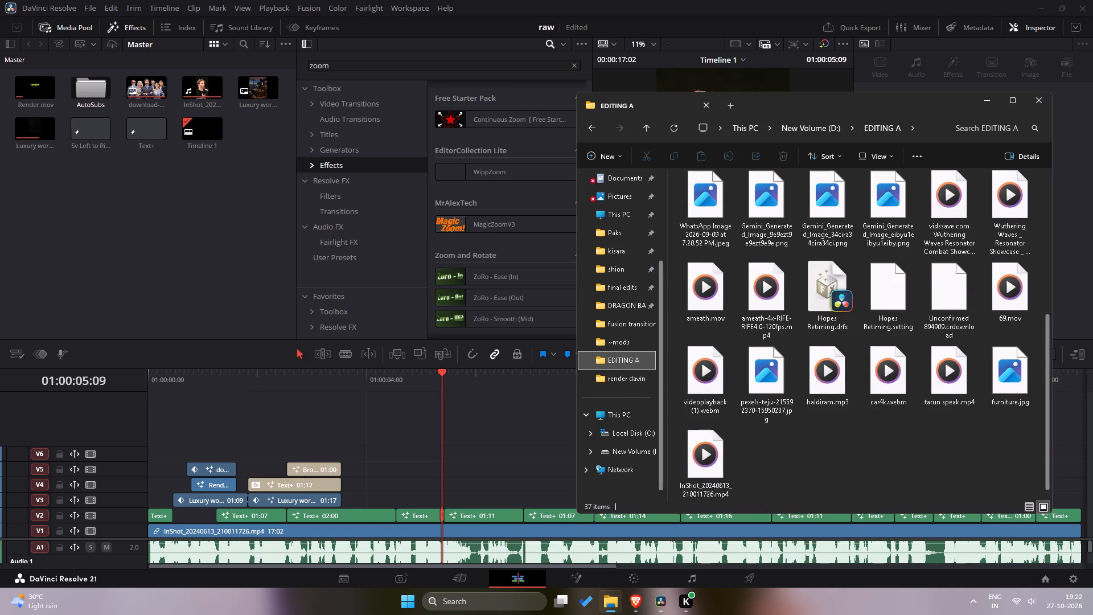
scroll(841, 287, up, 3)
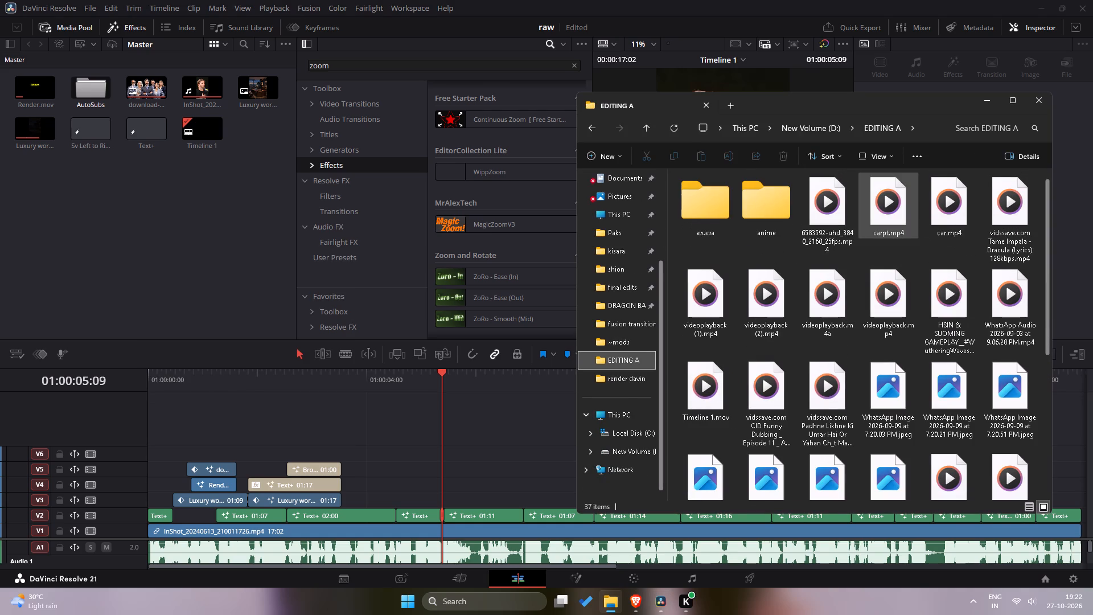
click(626, 441)
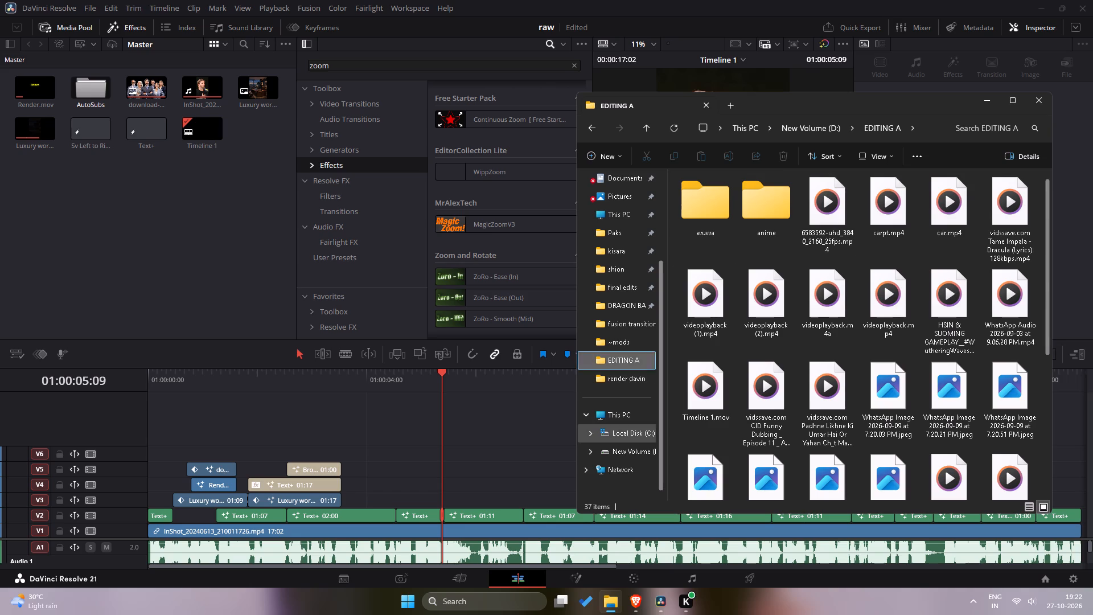
click(613, 445)
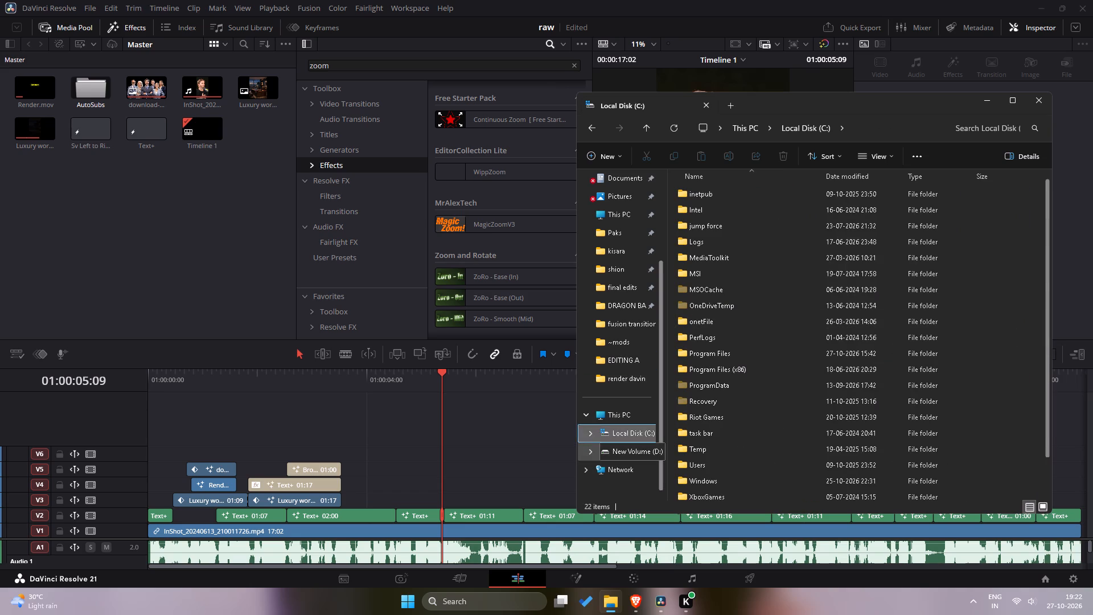
double_click(735, 222)
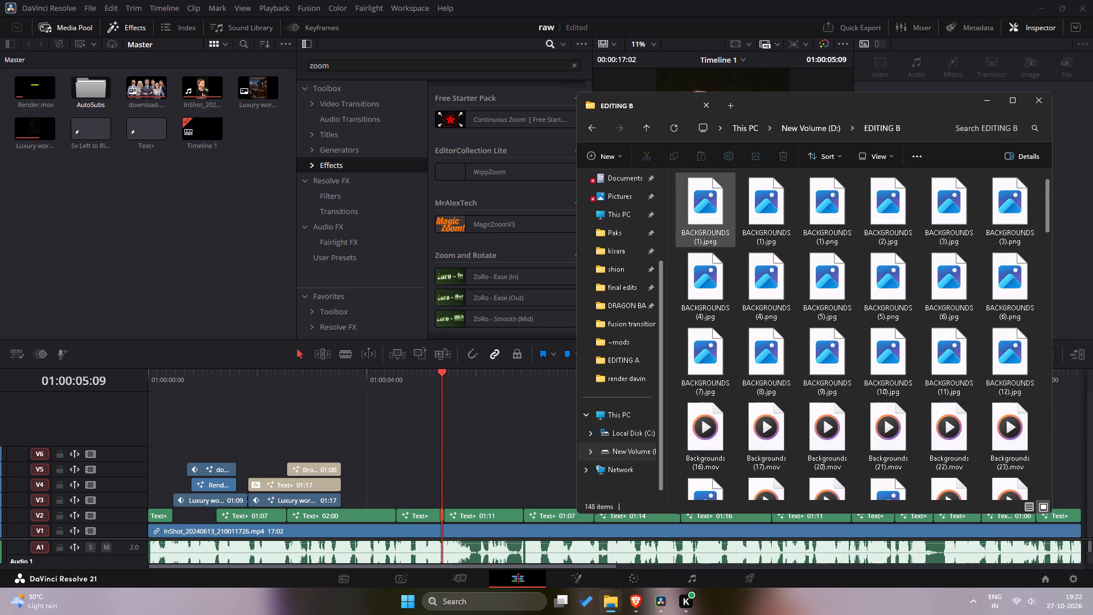
click(824, 156)
click(820, 202)
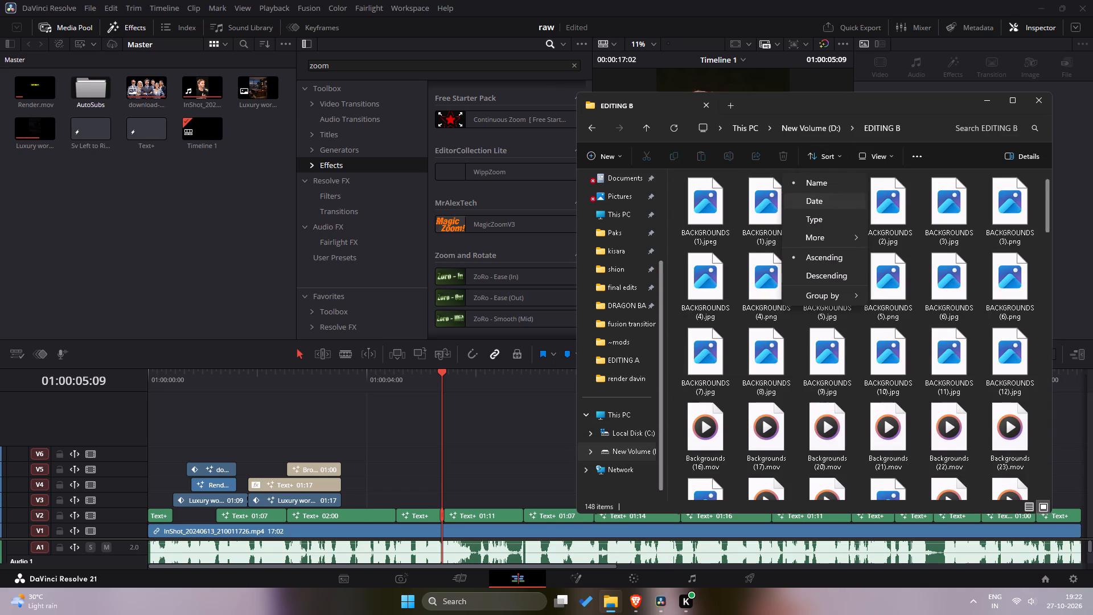
Browse and preview files in the EDITING B folder, including filming.mp4, editing.mp4, light.jpg and money.mp4, to choose a visual for the "a million" line.
scroll(895, 223, down, 16)
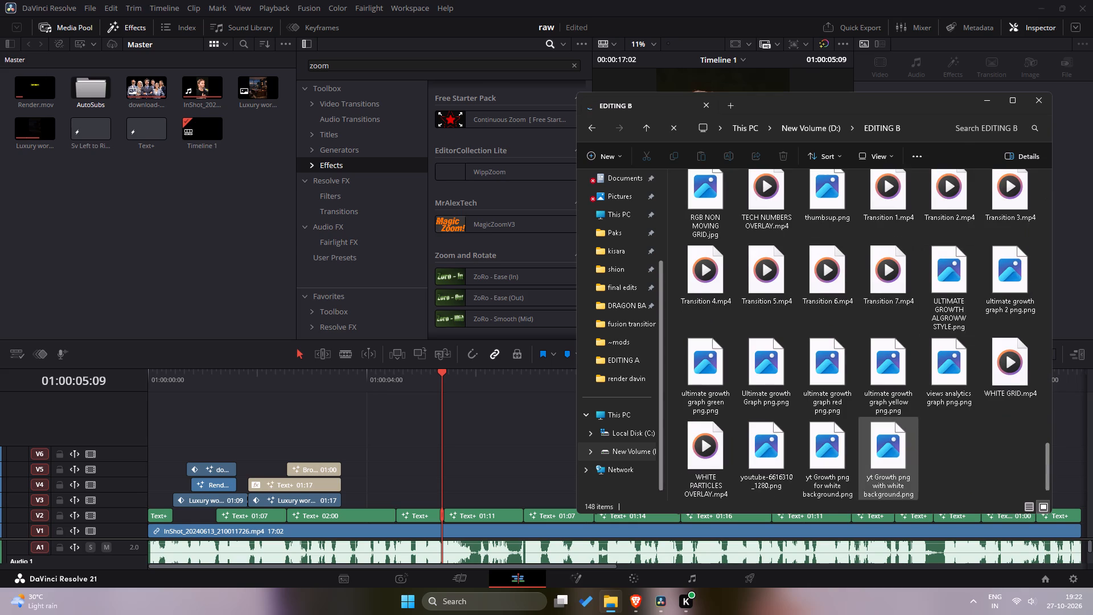
click(895, 456)
key(space)
key(space)
scroll(885, 449, down, 7)
key(space)
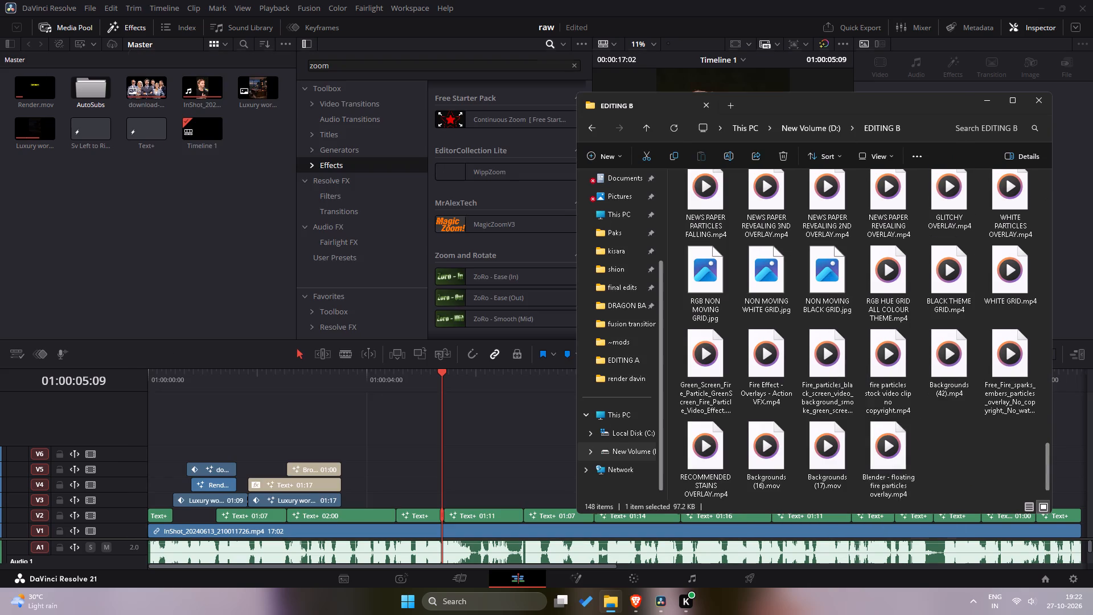
key(space)
click(850, 464)
key(space)
key(space)
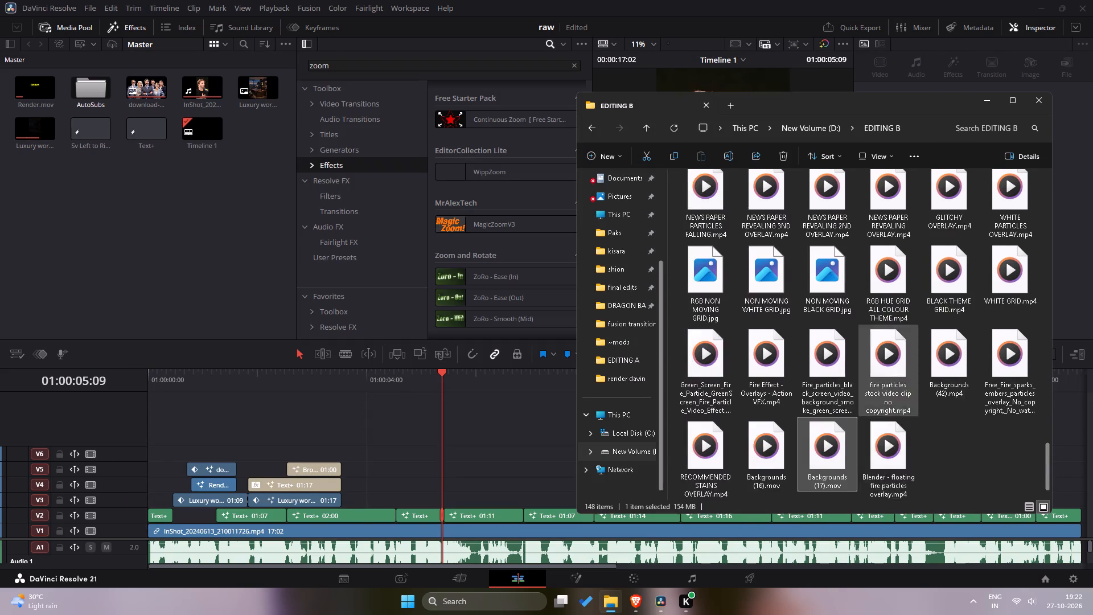
scroll(883, 396, up, 15)
click(702, 228)
key(space)
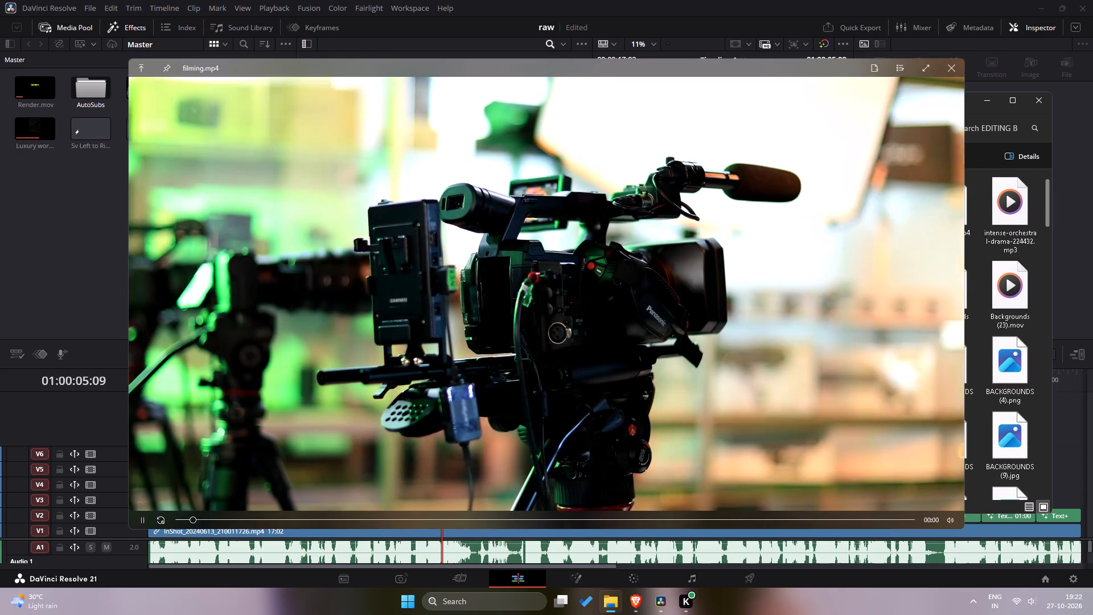
key(space)
click(782, 219)
key(space)
key(space)
key(space)
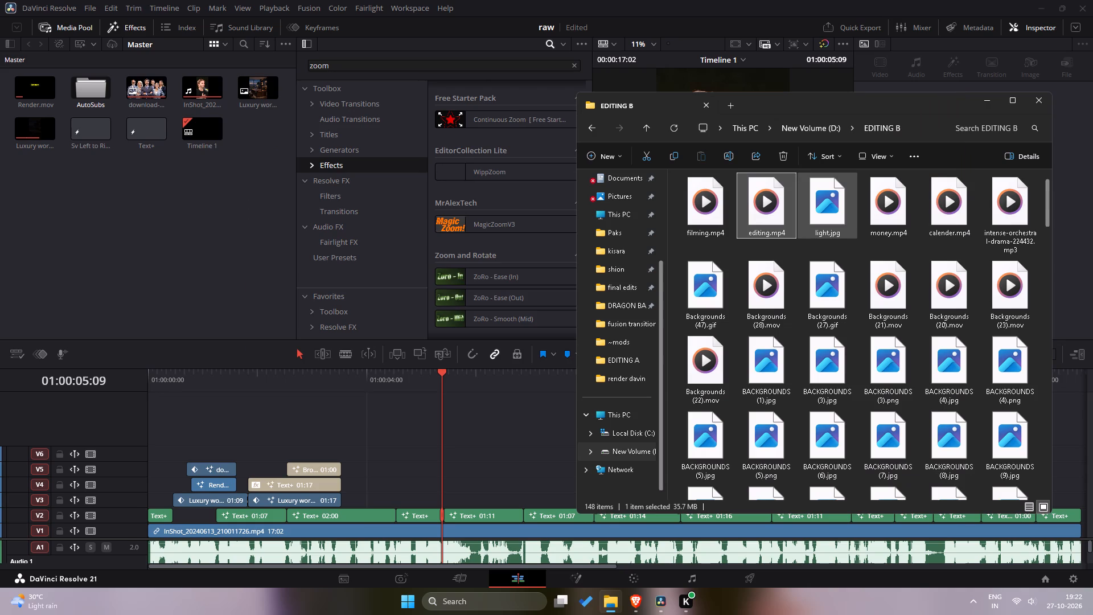
key(space)
click(834, 212)
key(space)
key(space)
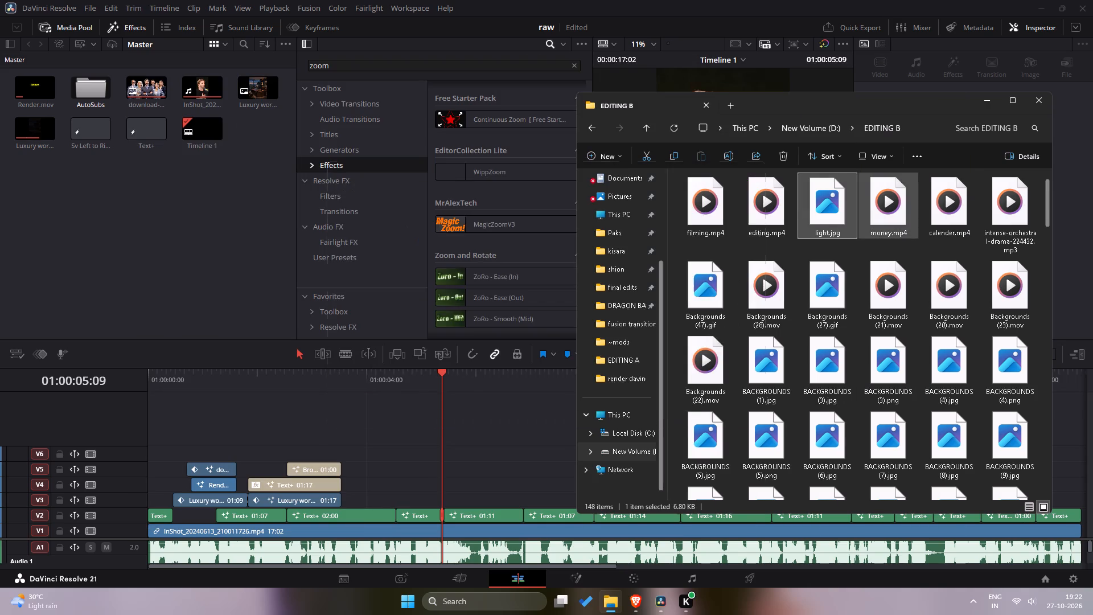
click(890, 205)
key(space)
key(space)
key(space)
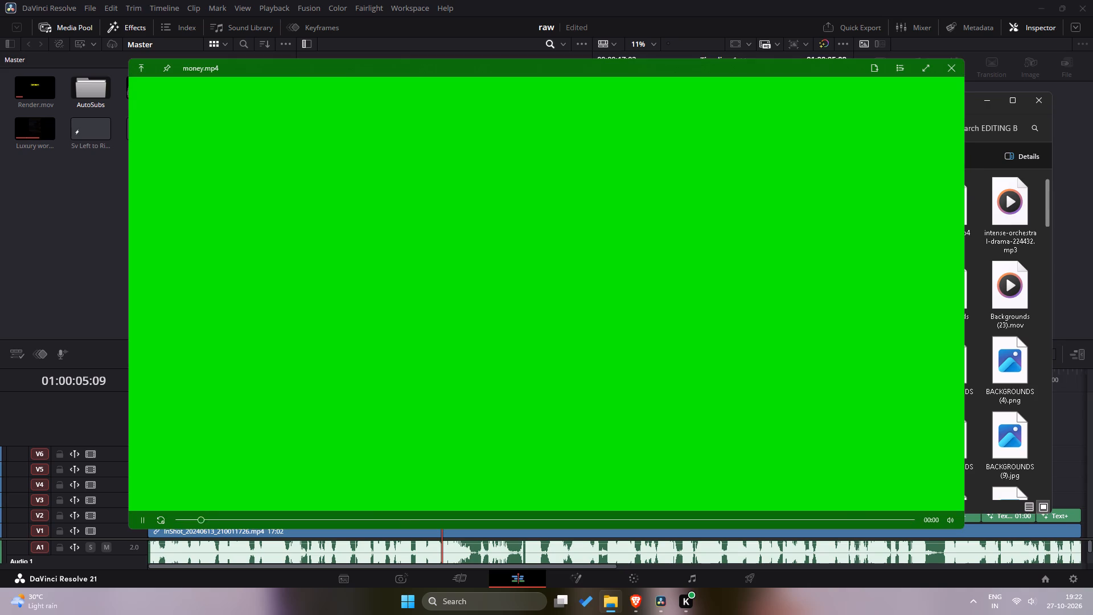
key(space)
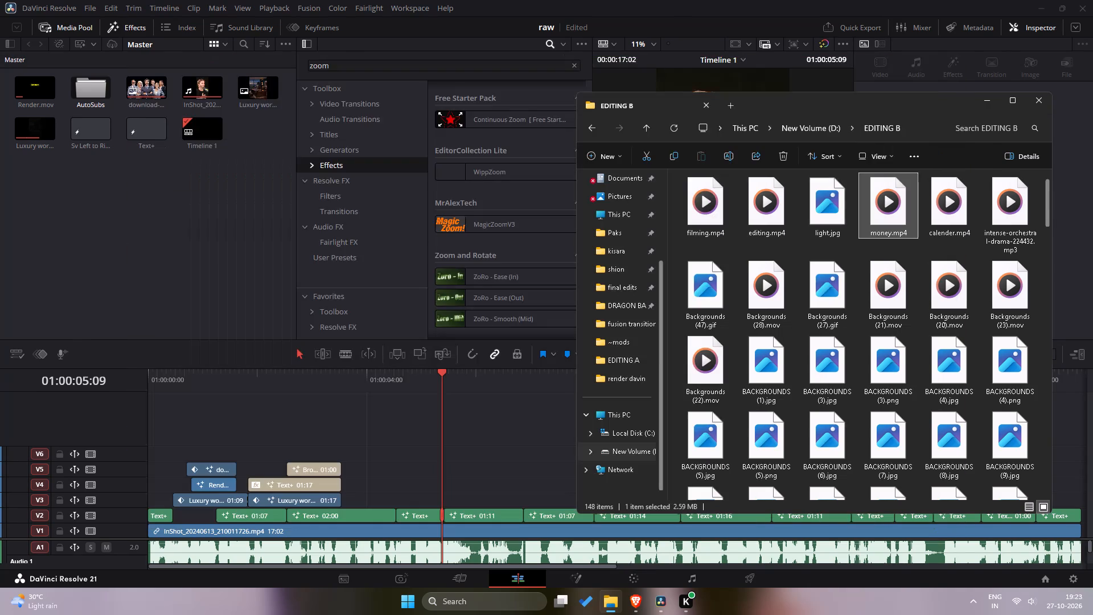
Import money.mp4 into the project's Master bin and close File Explorer.
drag(890, 216, 211, 227)
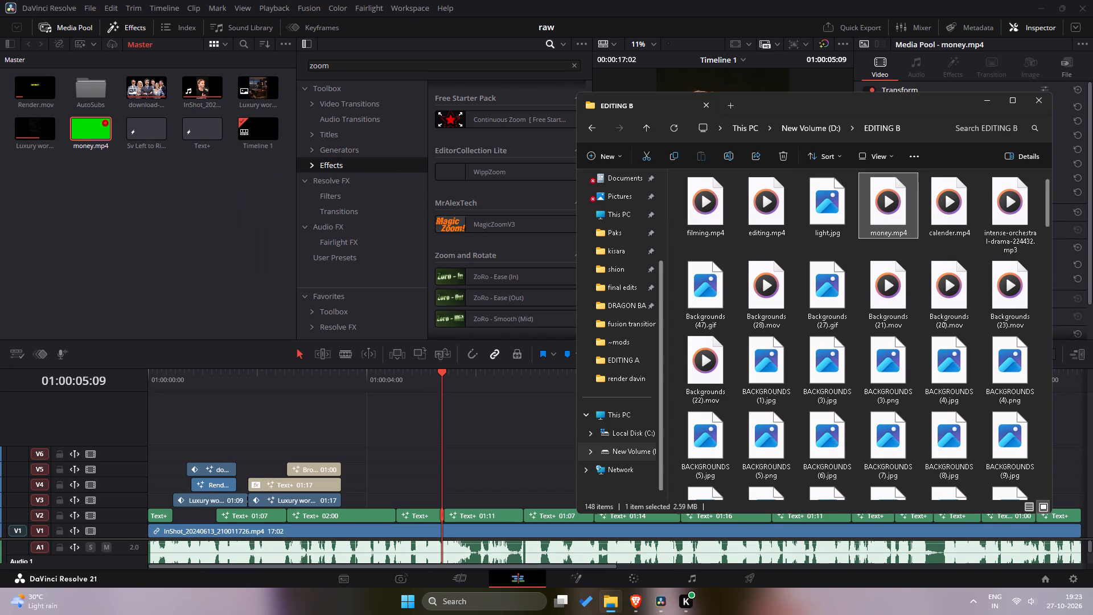
click(1038, 102)
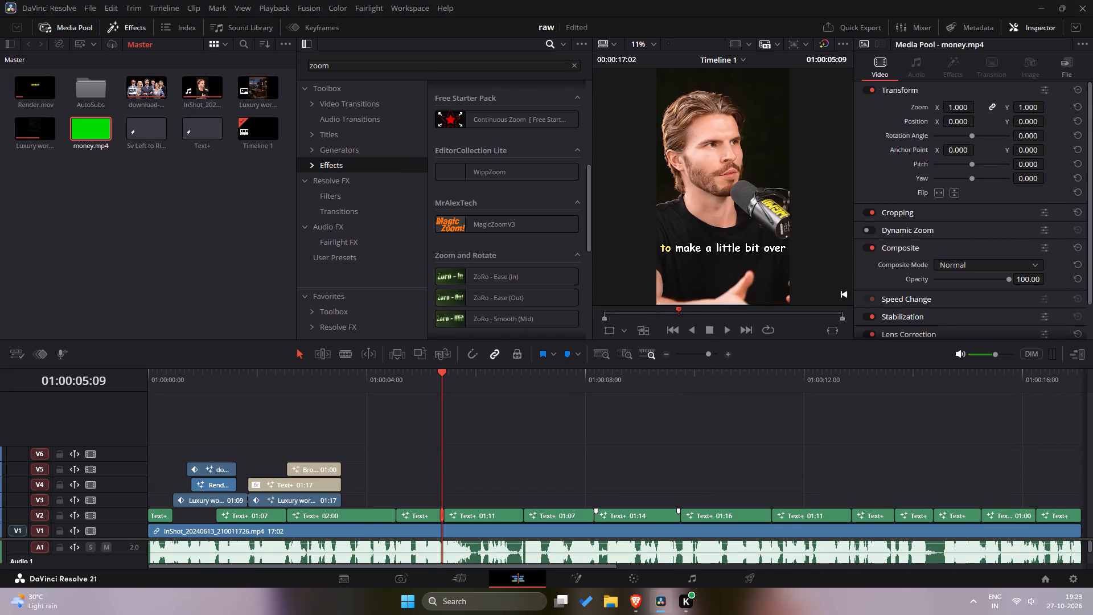
Replay the "and we're projected" through "a million this first year" captions and compare the timing with the YouTube reference.
drag(439, 383, 361, 394)
key(space)
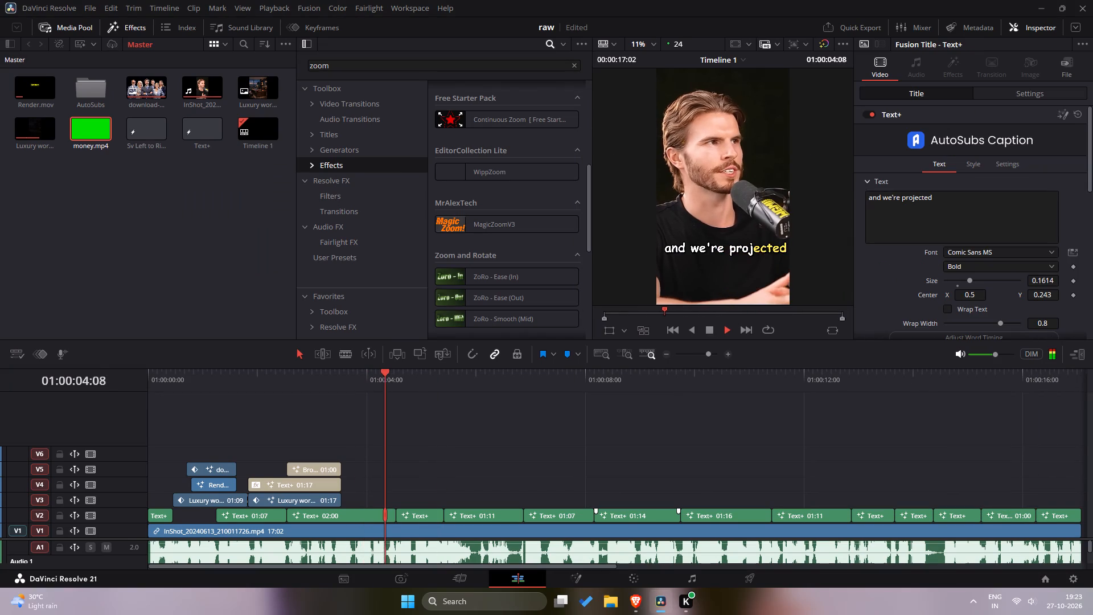
key(space)
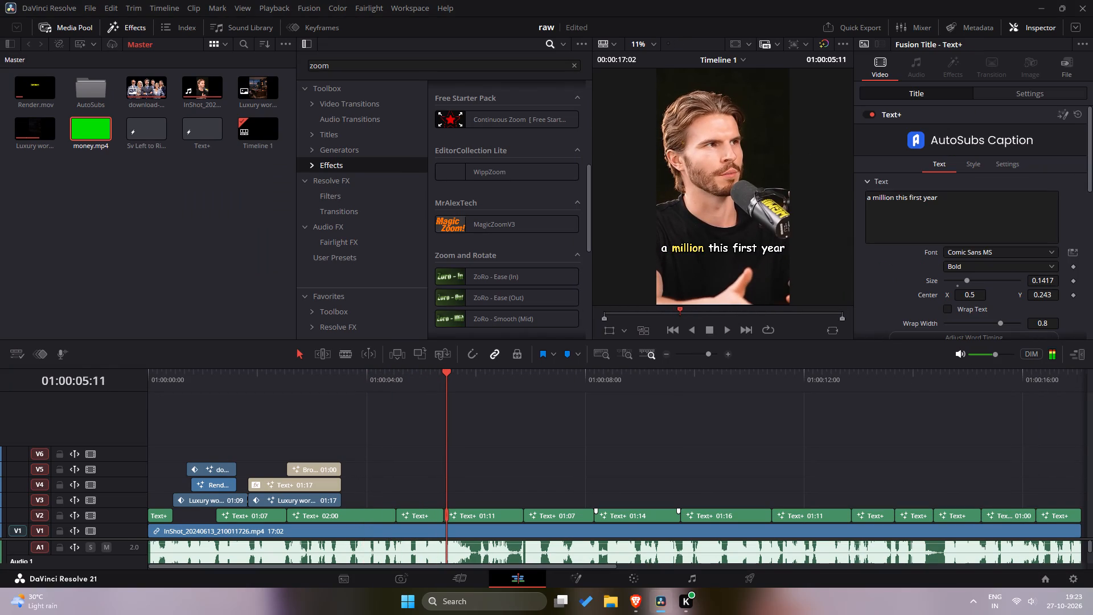
drag(447, 382, 391, 390)
key(space)
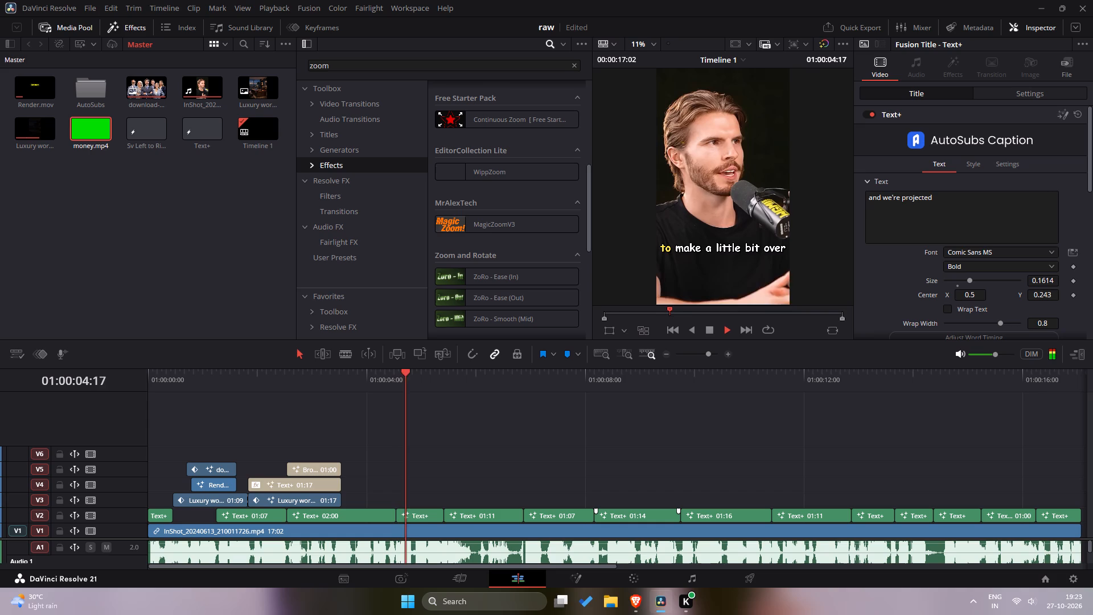
key(space)
key(alt+Tab)
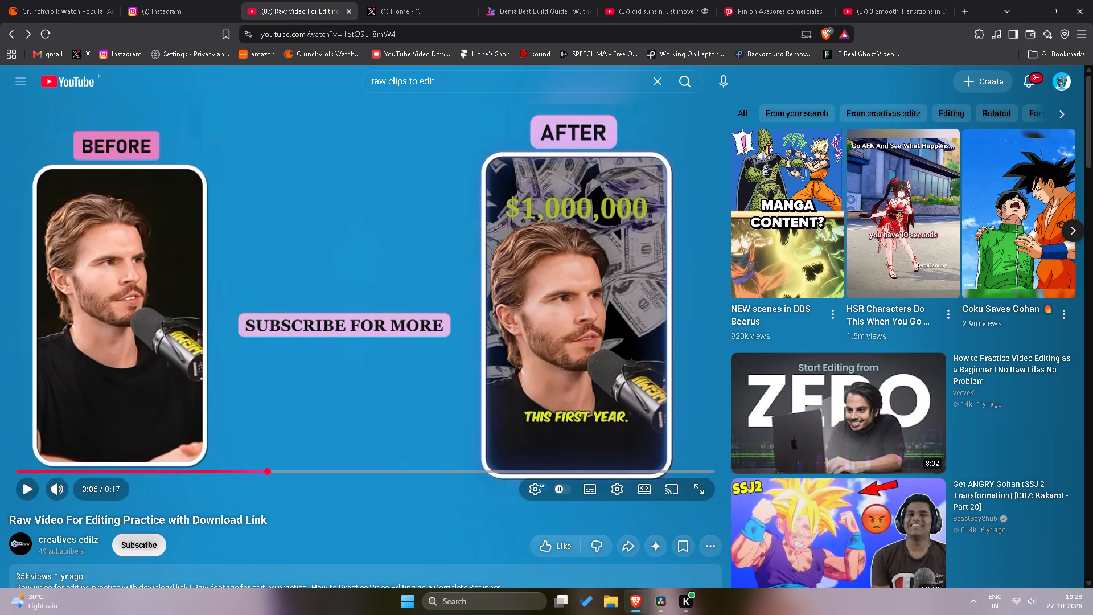
key(Left)
click(400, 350)
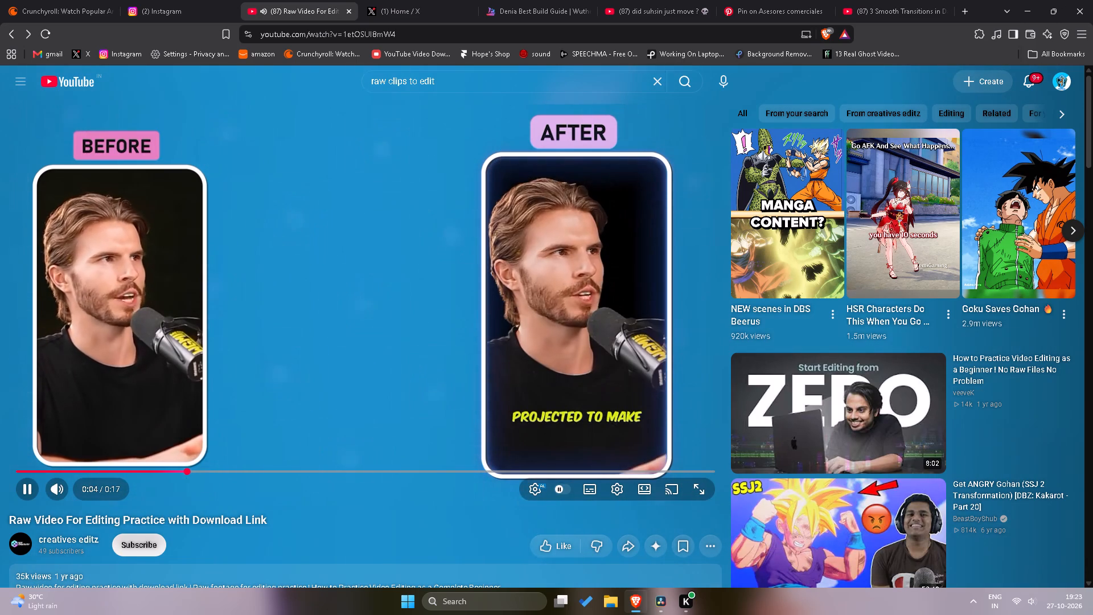
click(424, 288)
key(alt+Tab)
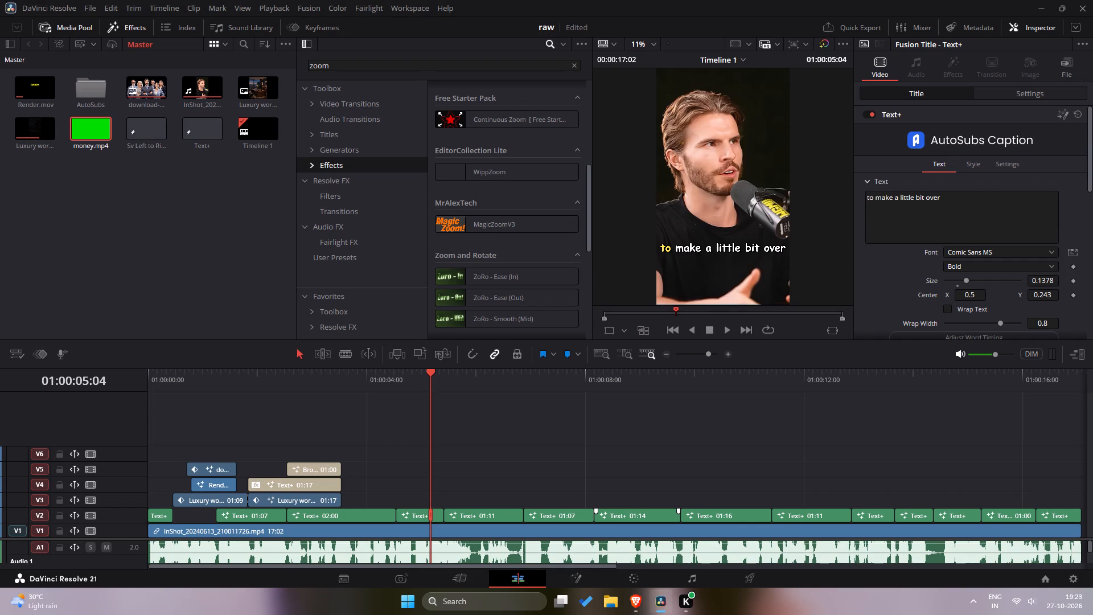
Place money.mp4 on track V3, starting at the beginning of the "a million this first year" caption.
drag(75, 134, 403, 445)
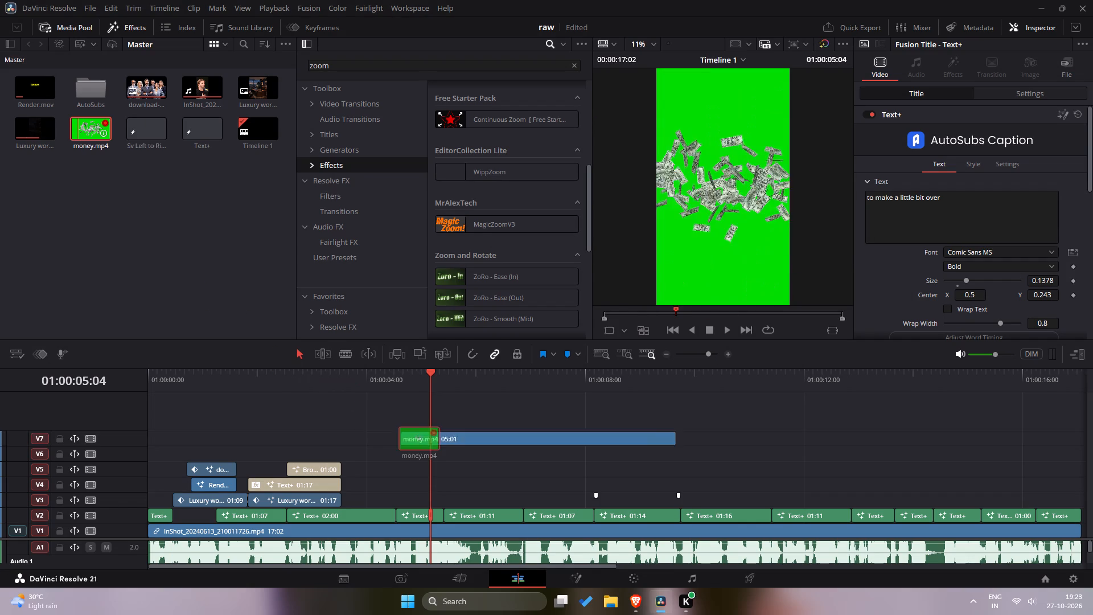
drag(403, 445, 430, 505)
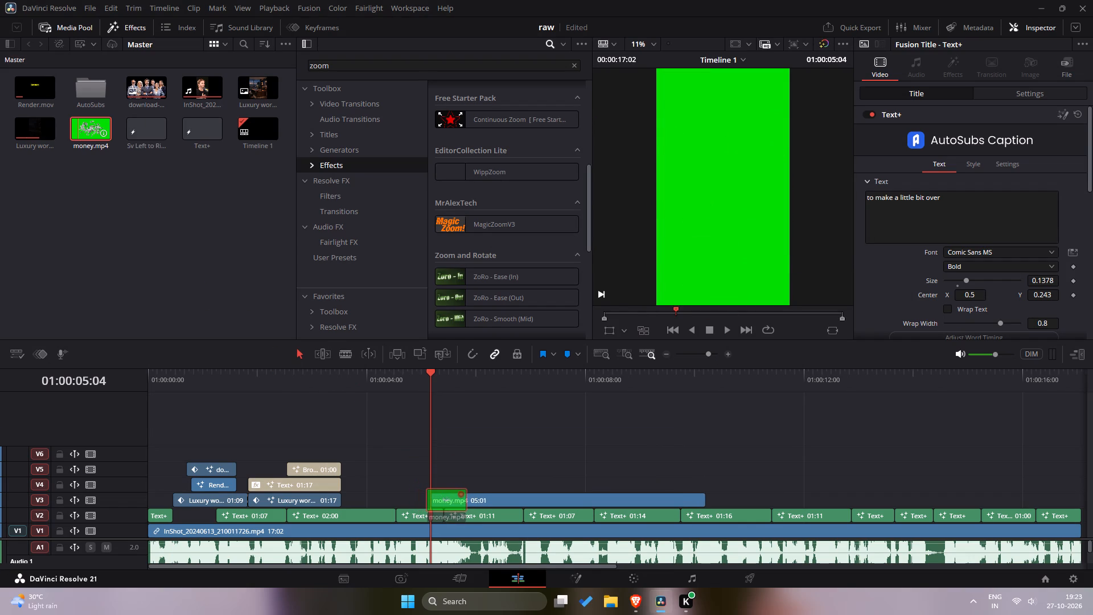
drag(430, 505, 442, 506)
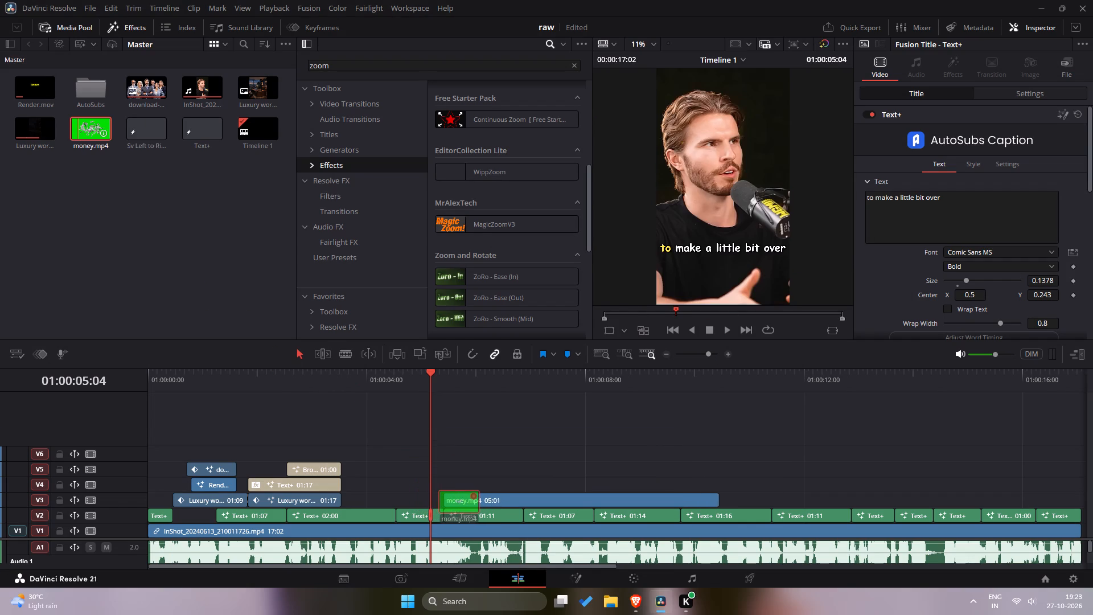
drag(442, 506, 440, 506)
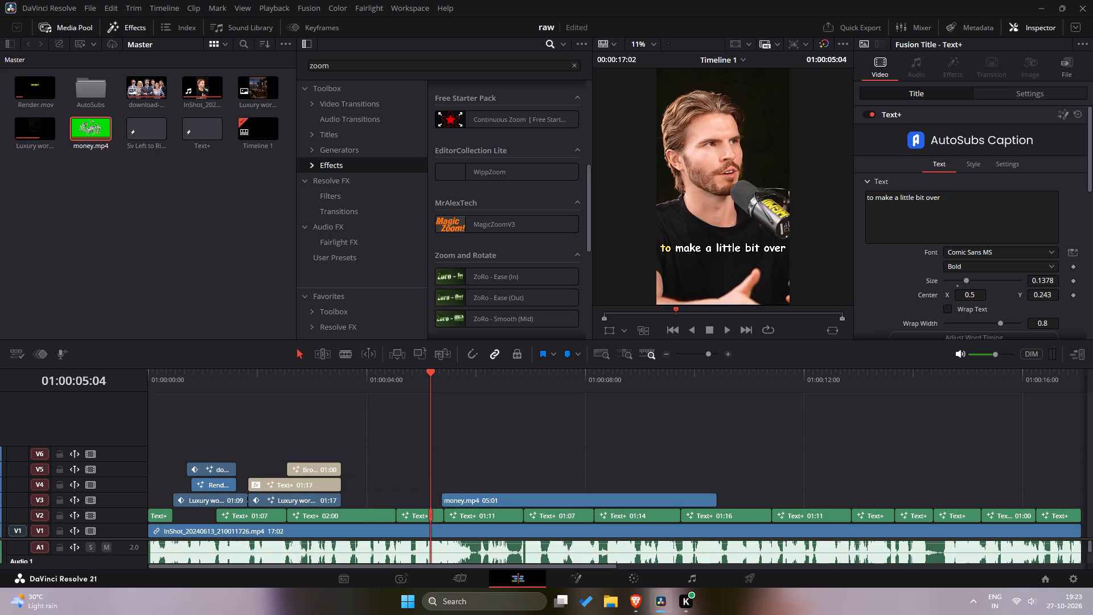
Play through the money.mp4 clip, shift it slightly earlier on V3 to start at about 01:00:05:04, and replay to check its timing.
key(space)
key(space)
key(space)
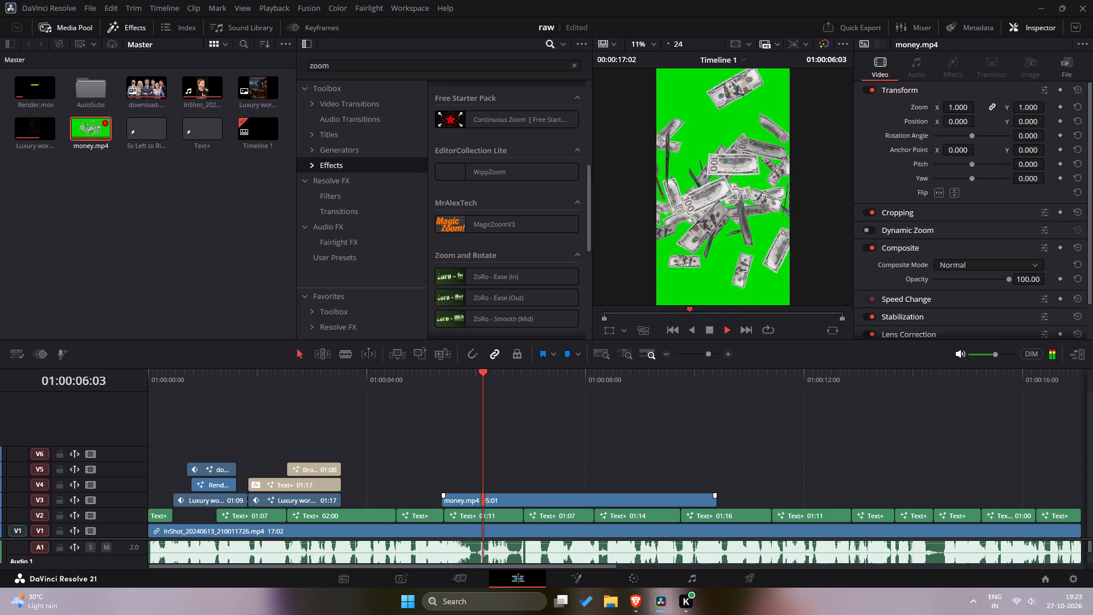
key(space)
drag(511, 503, 500, 504)
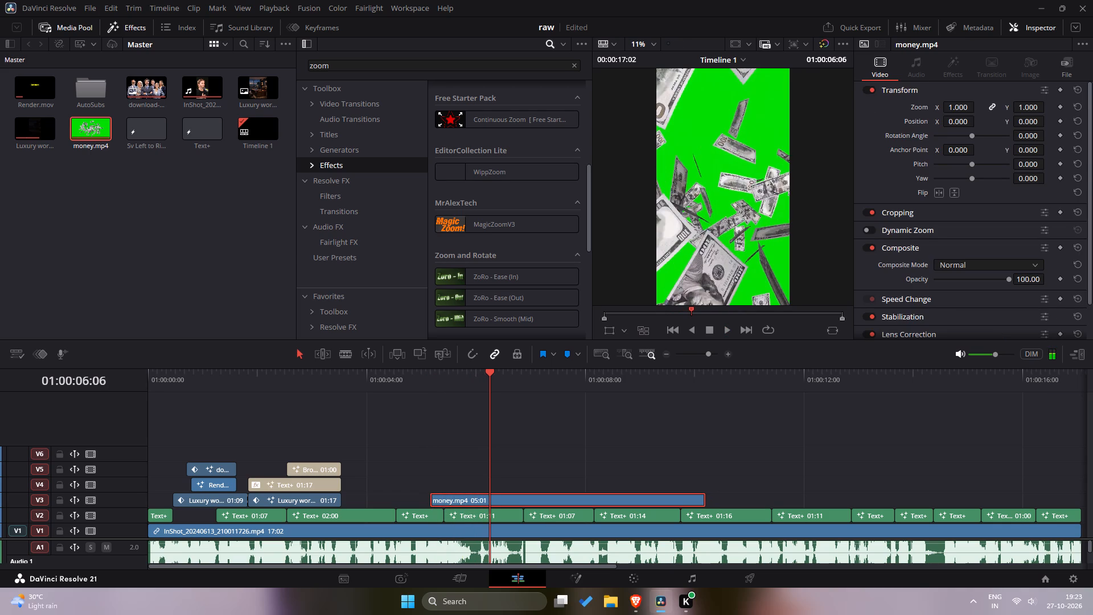
drag(494, 386, 419, 401)
key(space)
key(space)
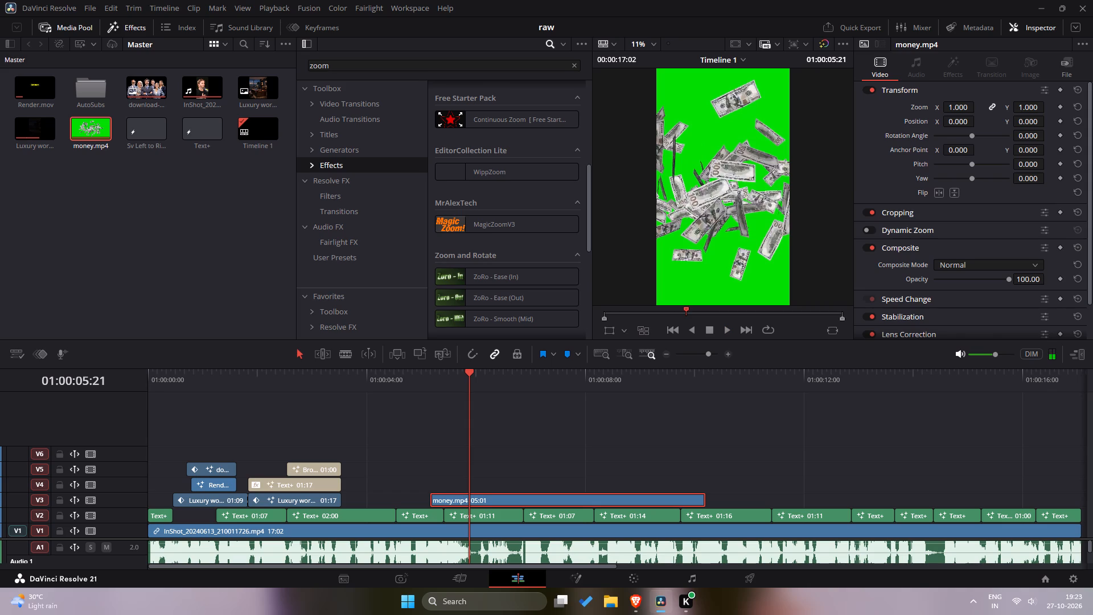
click(514, 501)
Open money.mp4 on the Fusion page and insert a Delta Keyer node between money.mp4 and MediaOut1.
click(558, 566)
click(571, 580)
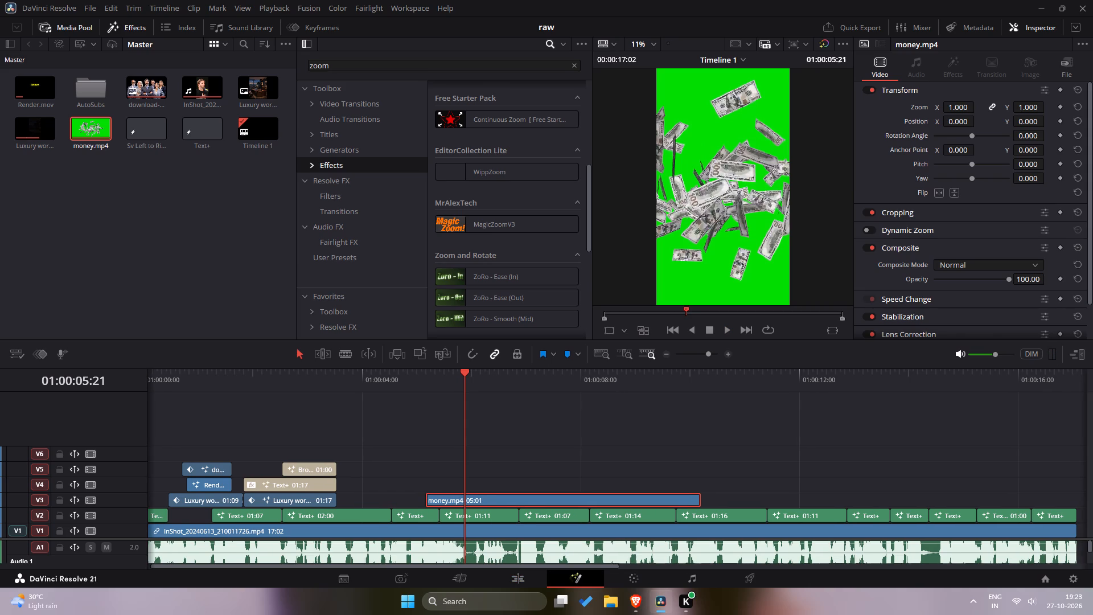
key(ctrl+space)
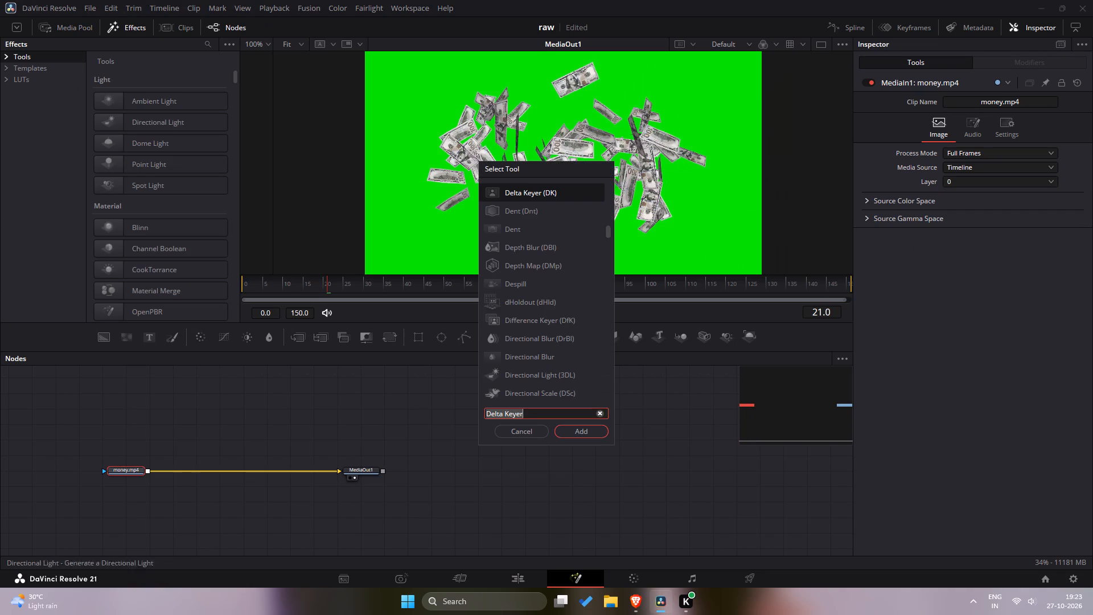
click(524, 195)
click(569, 429)
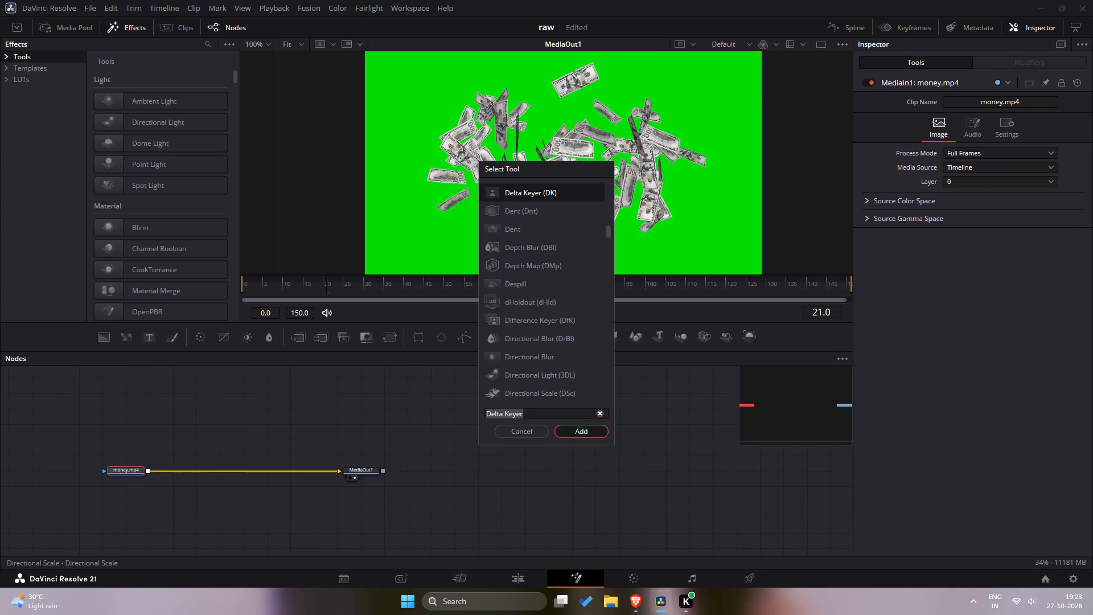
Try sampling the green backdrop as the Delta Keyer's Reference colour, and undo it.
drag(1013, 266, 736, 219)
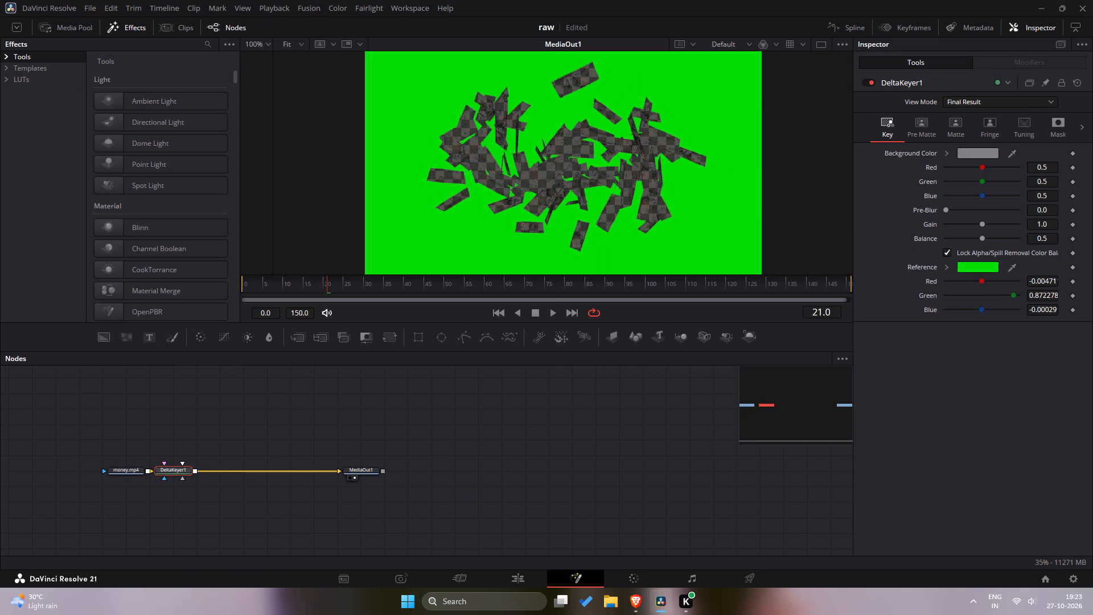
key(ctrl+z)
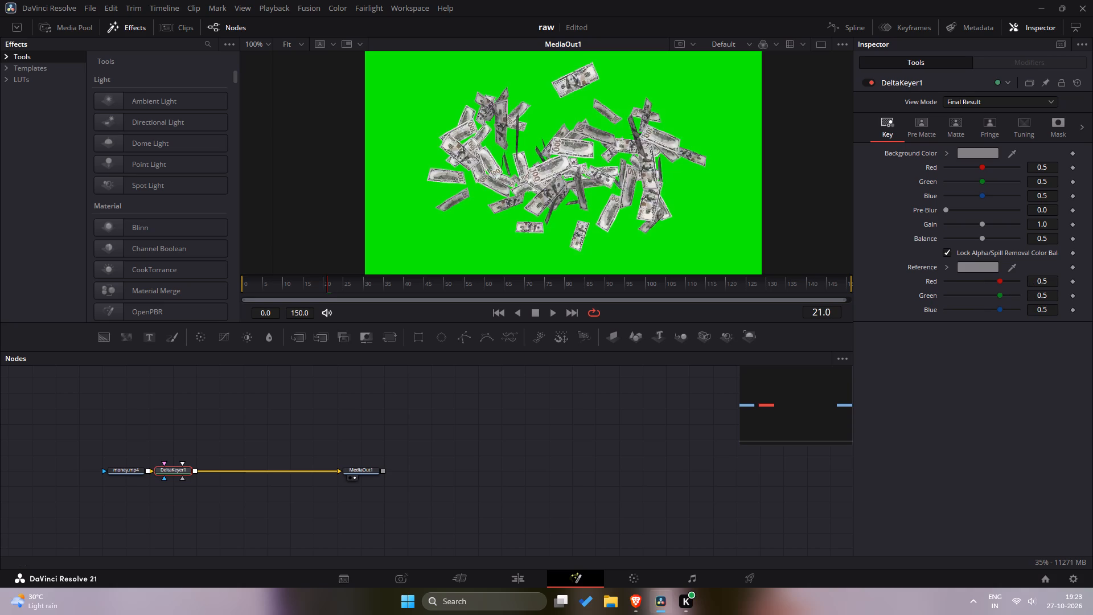
Sample the green backdrop as the Delta Keyer's Background Color and return to the Edit page.
drag(1010, 153, 728, 95)
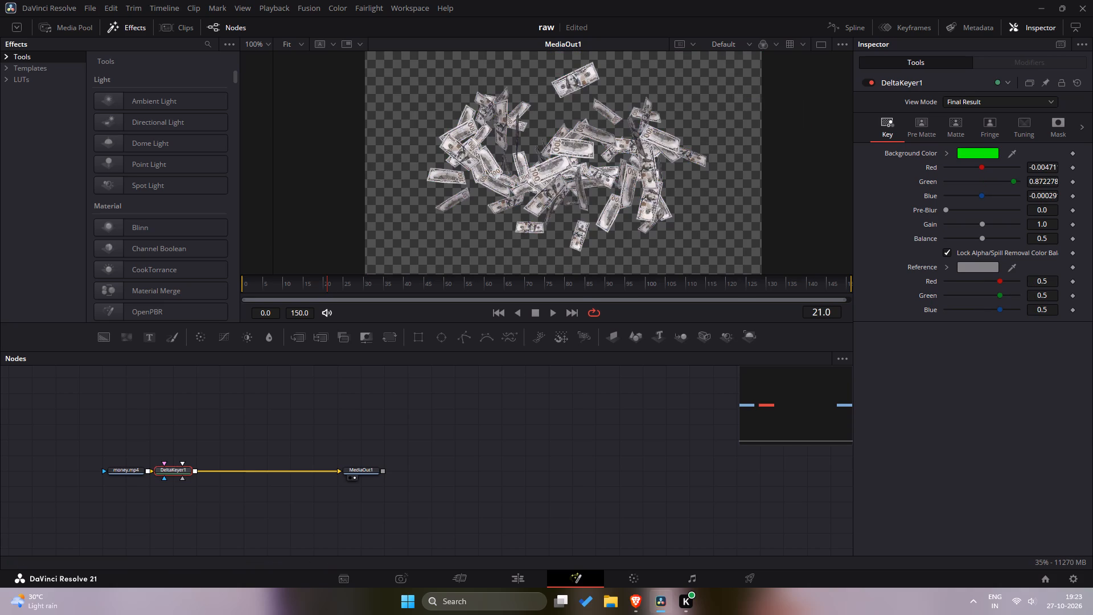
click(510, 581)
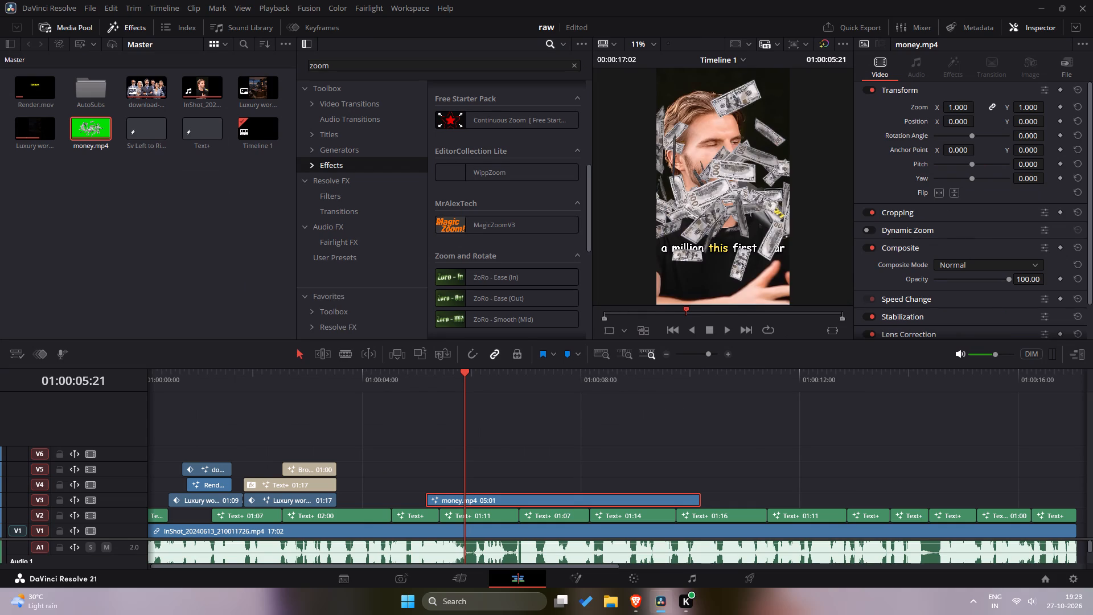
Play the keyed money.mp4 over the speaker, and replay the "and we're projected" caption that precedes it.
key(space)
key(space)
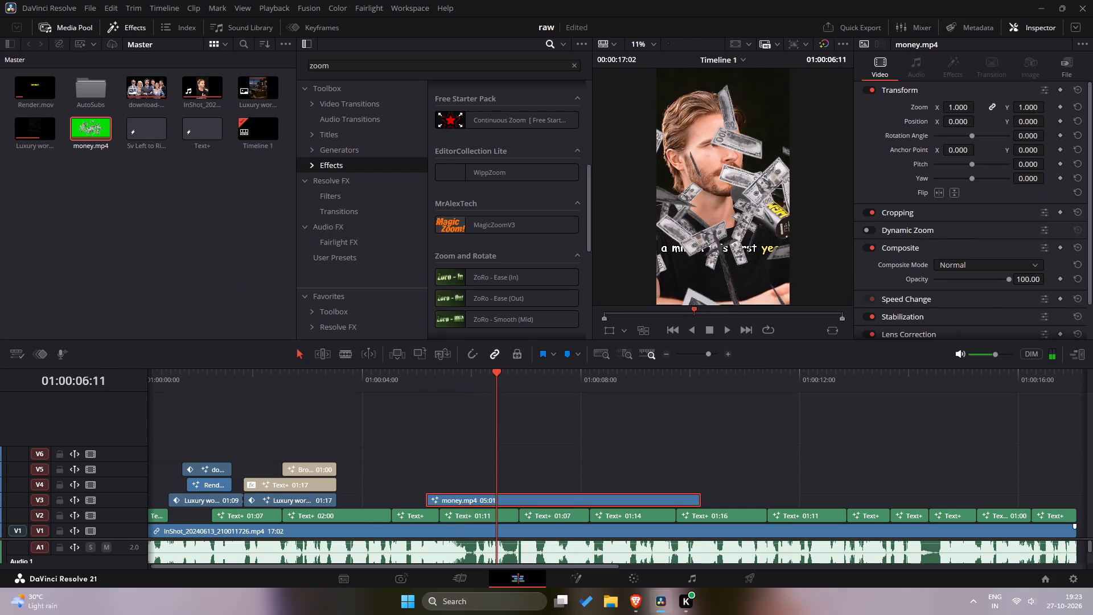
drag(499, 380, 425, 398)
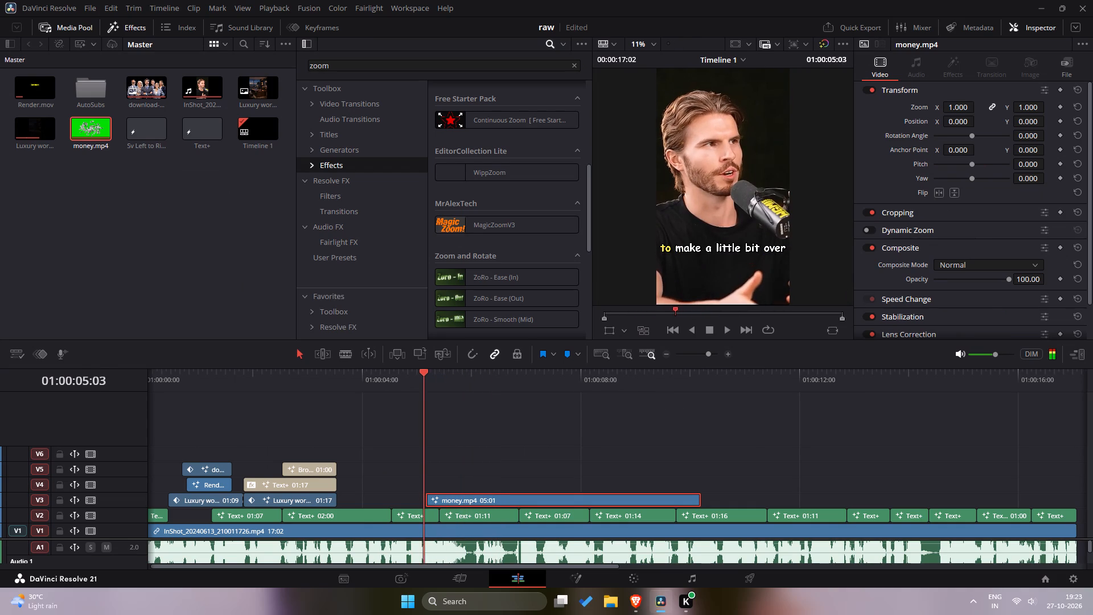
drag(425, 398, 412, 413)
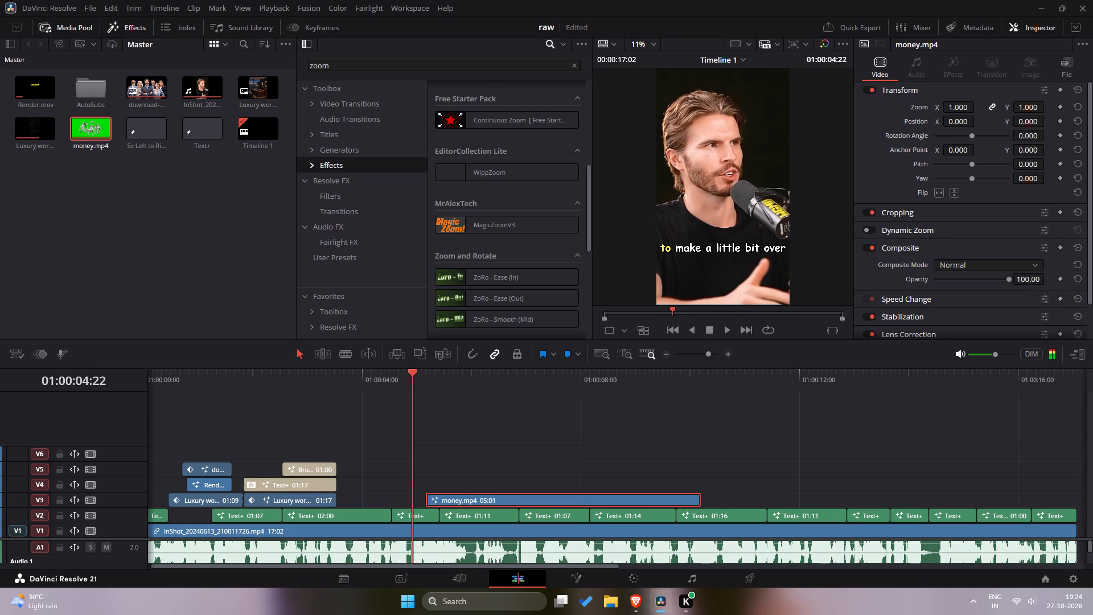
drag(412, 413, 350, 421)
key(space)
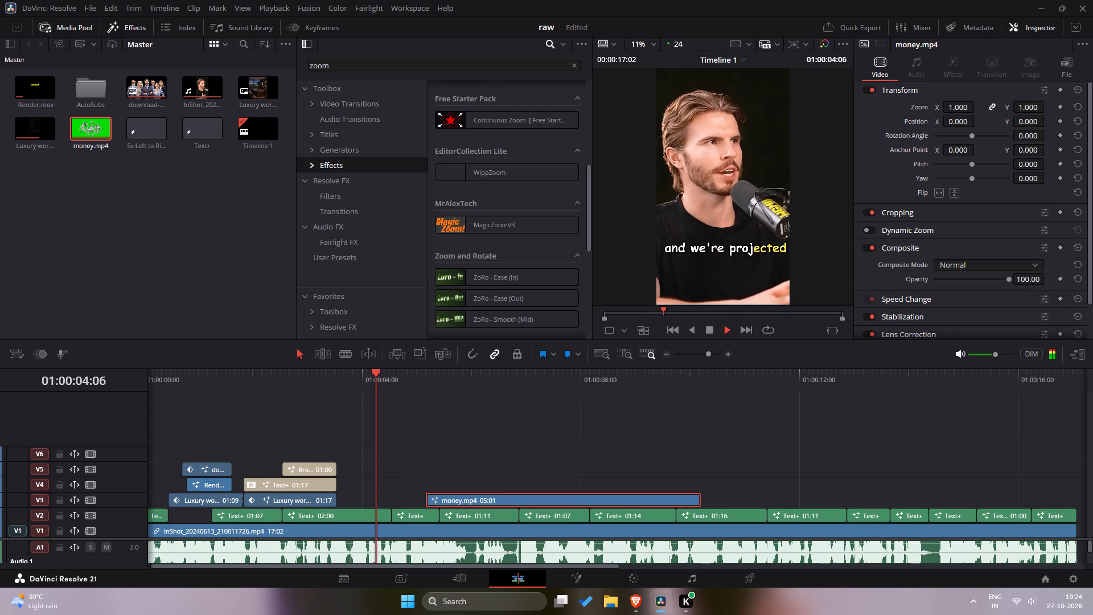
key(space)
scroll(528, 461, down, 5)
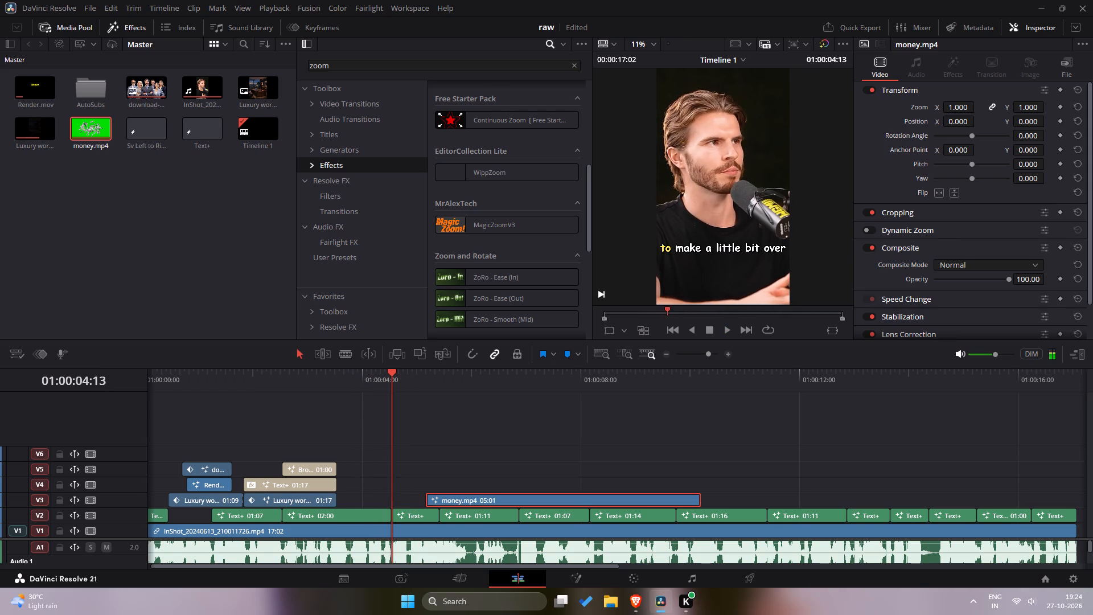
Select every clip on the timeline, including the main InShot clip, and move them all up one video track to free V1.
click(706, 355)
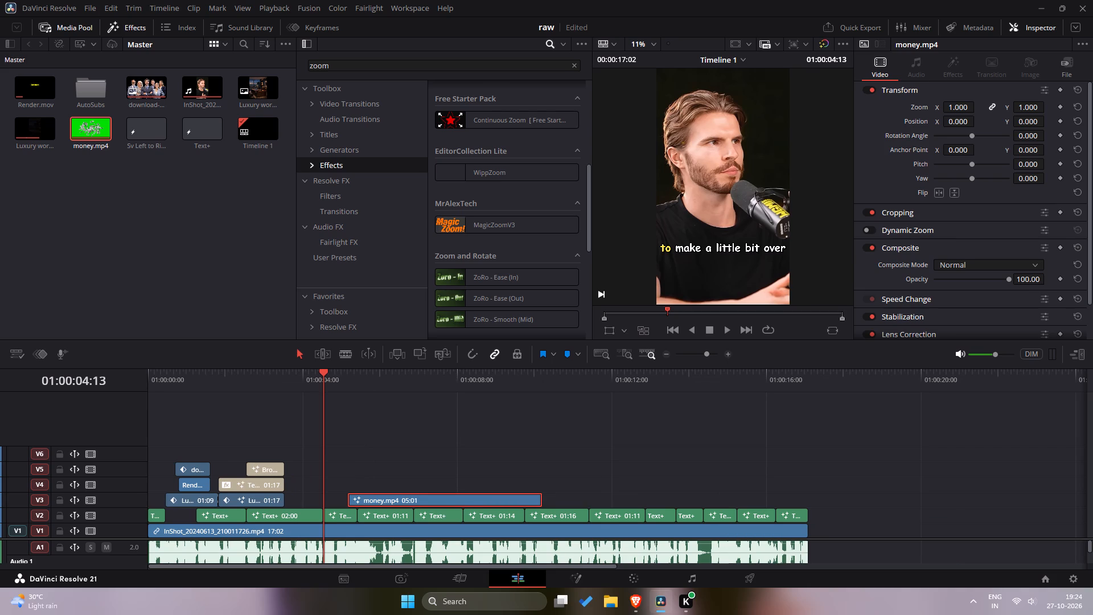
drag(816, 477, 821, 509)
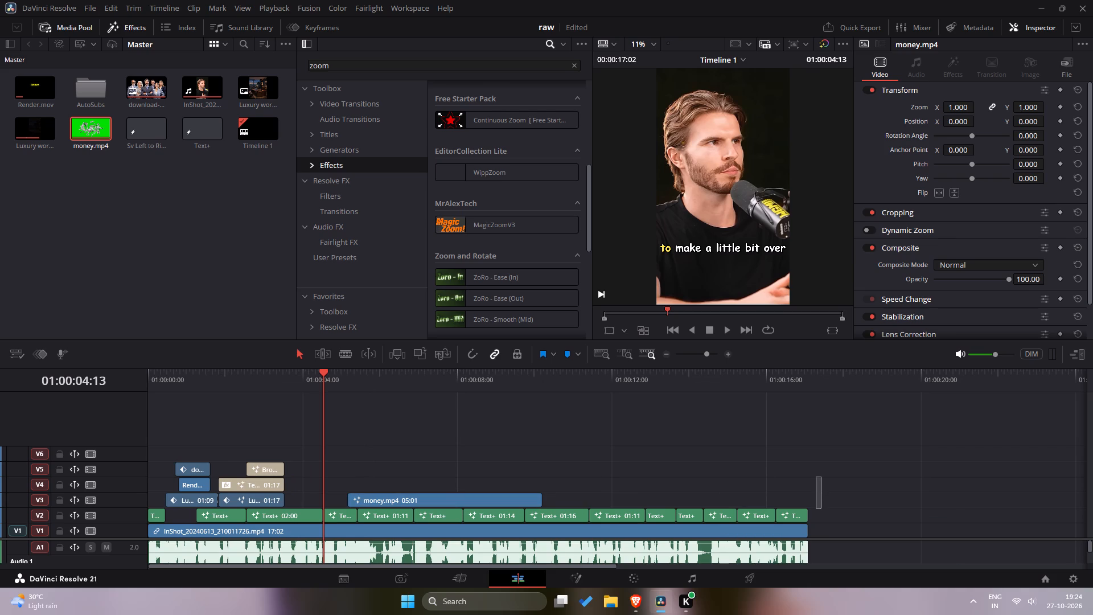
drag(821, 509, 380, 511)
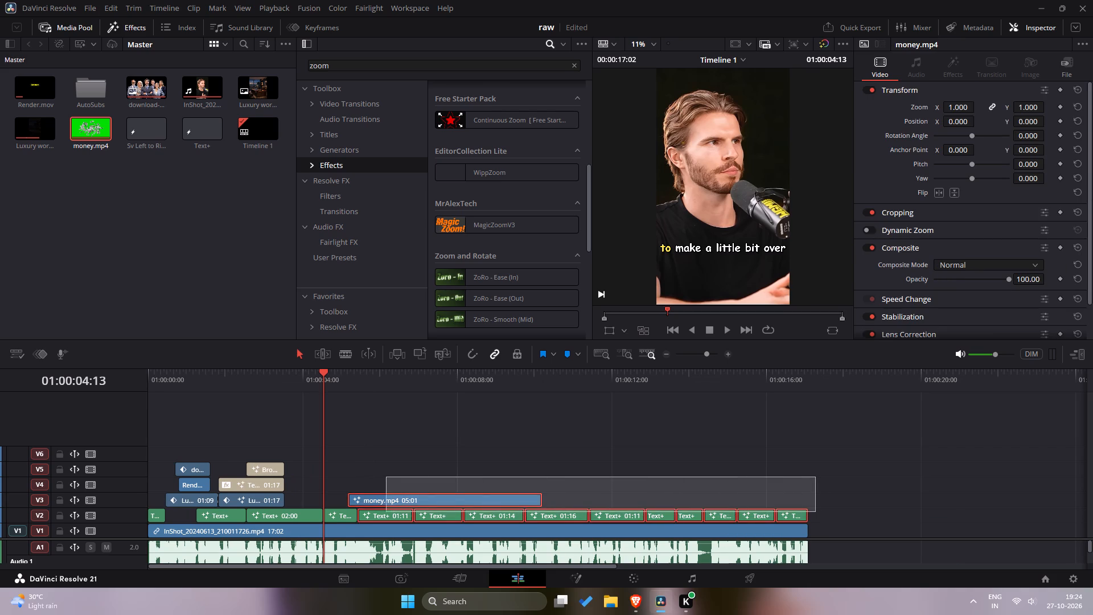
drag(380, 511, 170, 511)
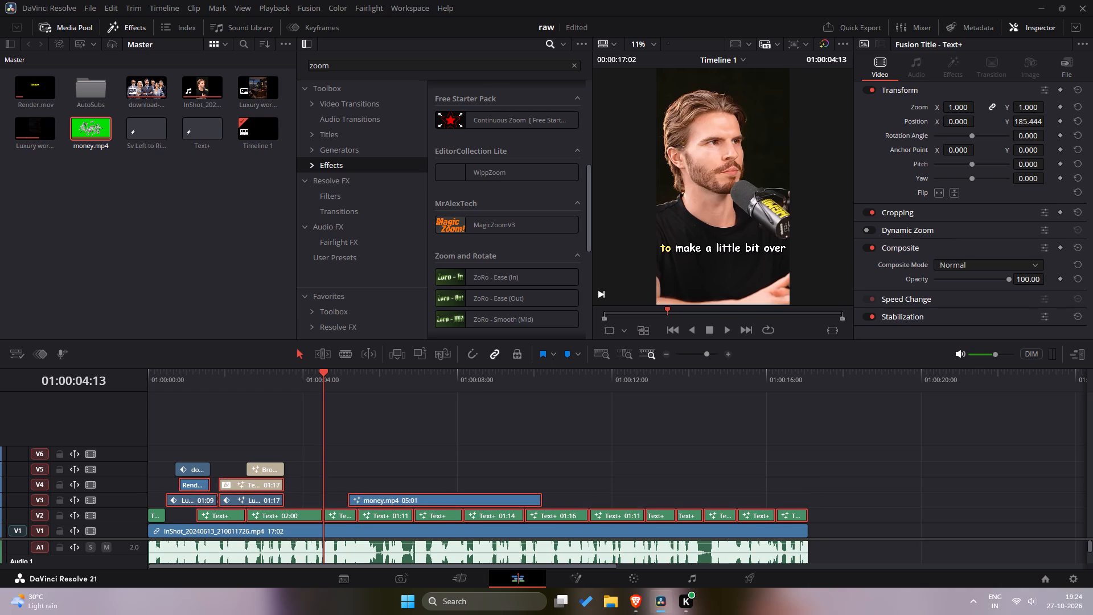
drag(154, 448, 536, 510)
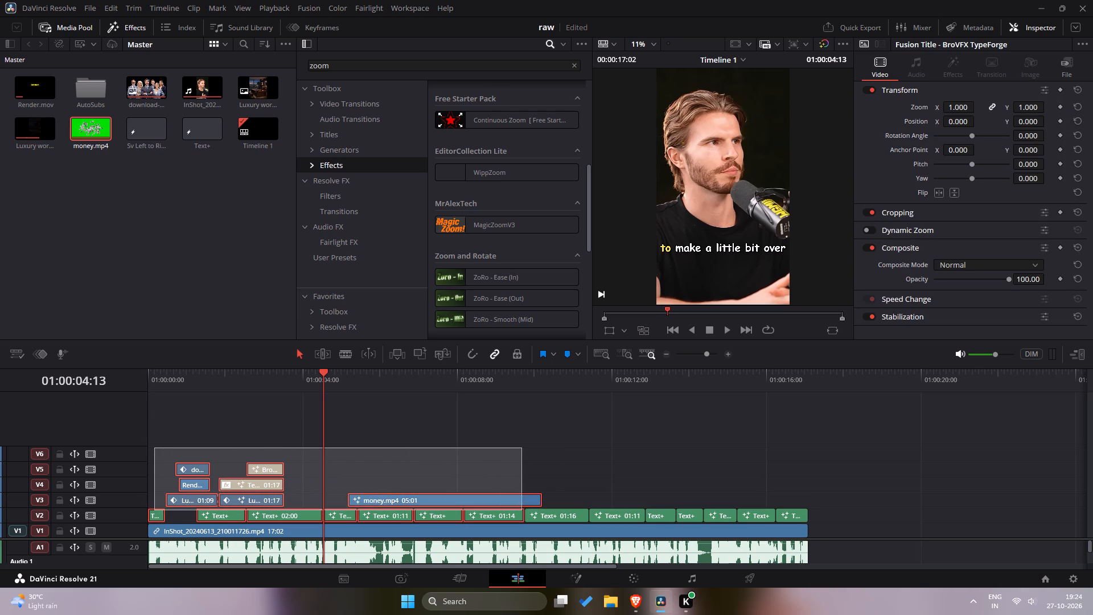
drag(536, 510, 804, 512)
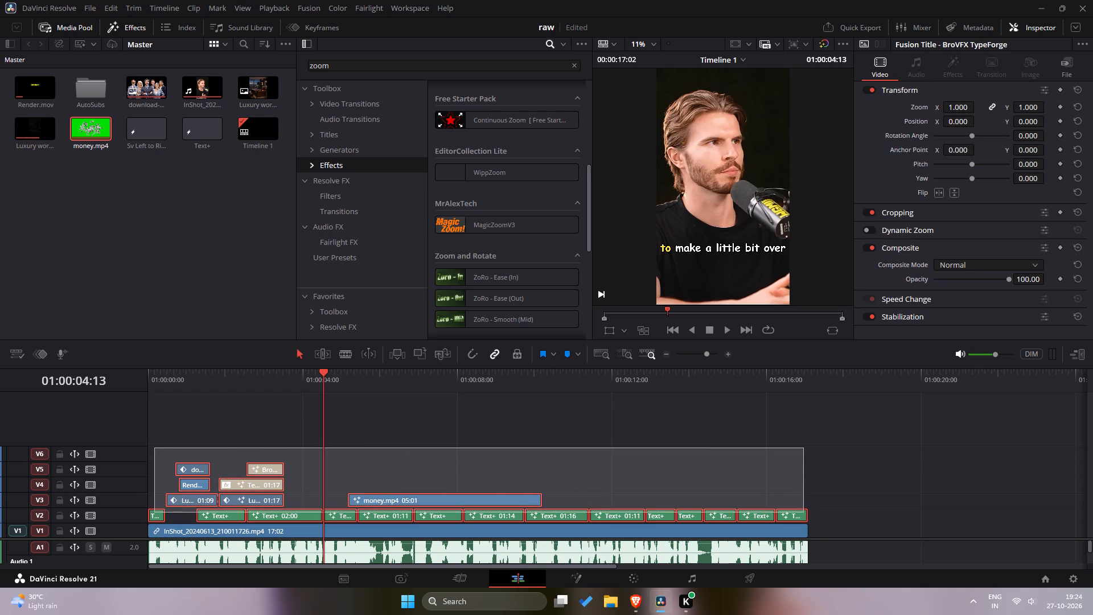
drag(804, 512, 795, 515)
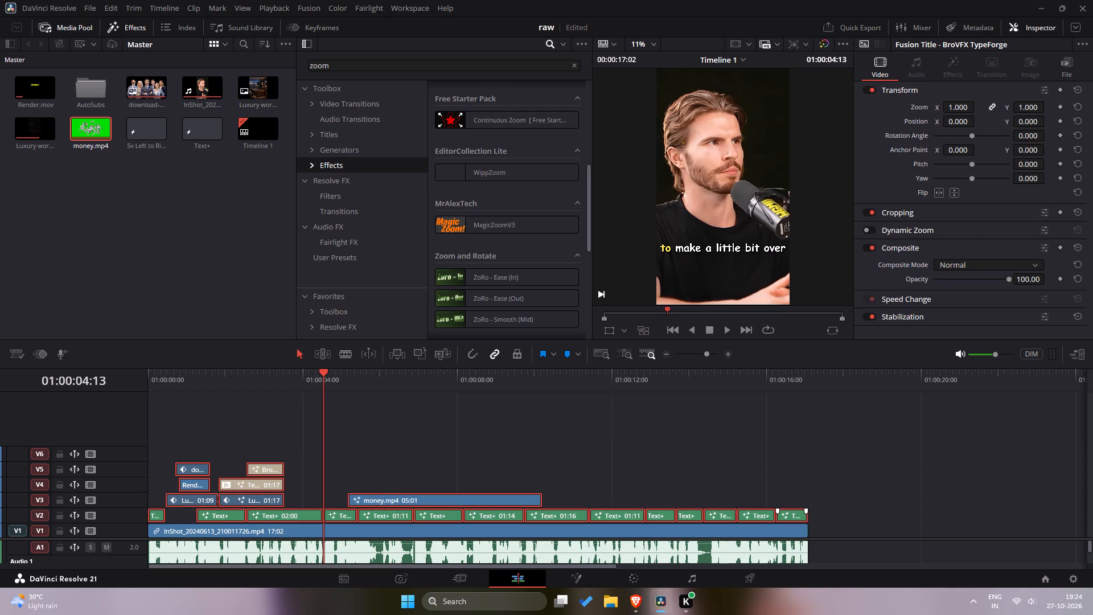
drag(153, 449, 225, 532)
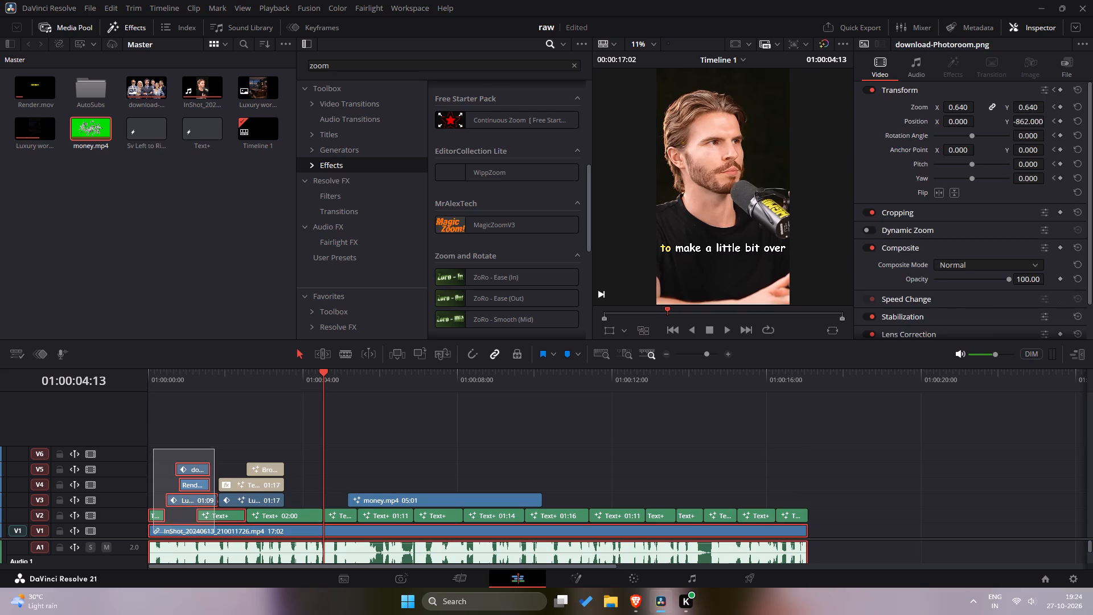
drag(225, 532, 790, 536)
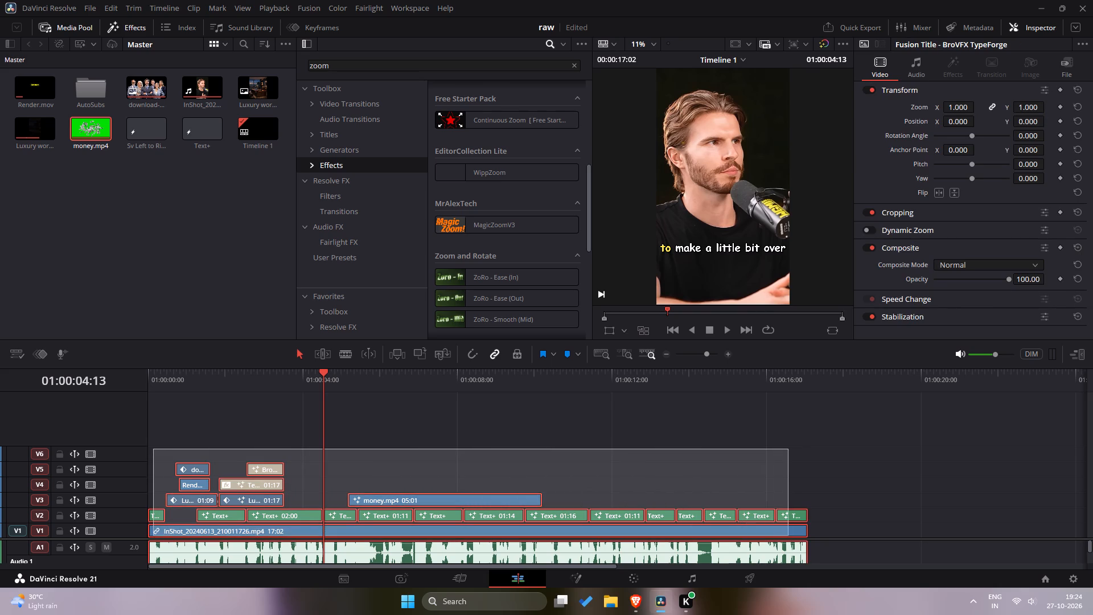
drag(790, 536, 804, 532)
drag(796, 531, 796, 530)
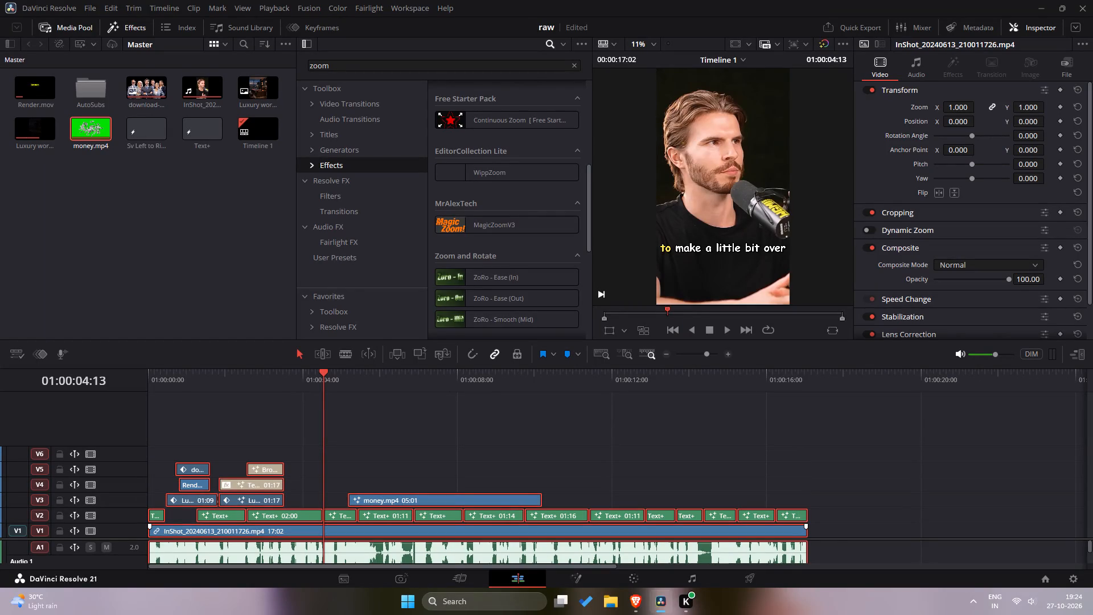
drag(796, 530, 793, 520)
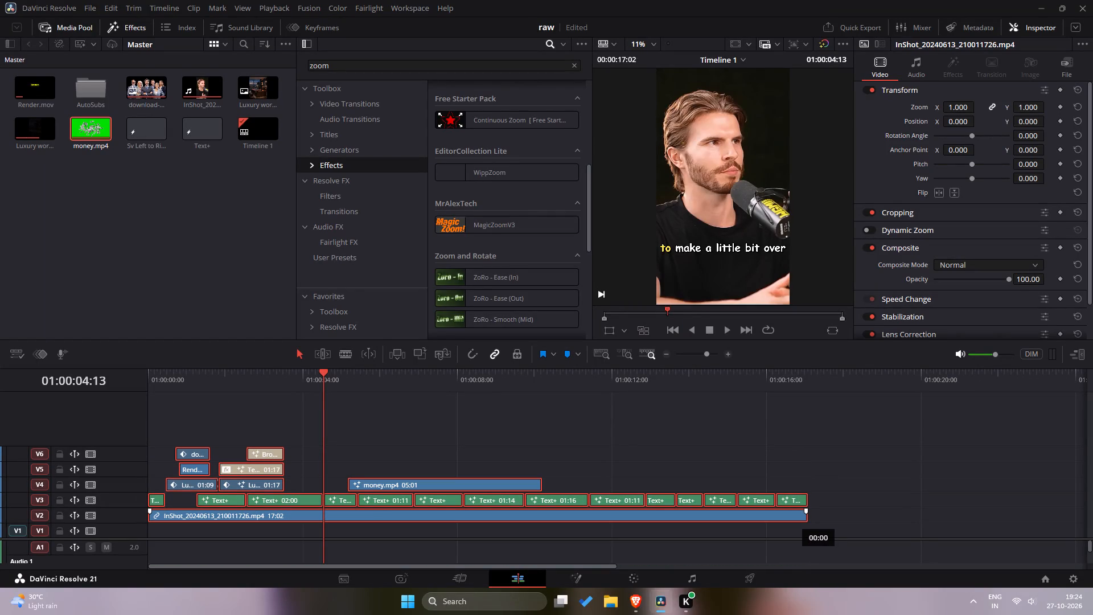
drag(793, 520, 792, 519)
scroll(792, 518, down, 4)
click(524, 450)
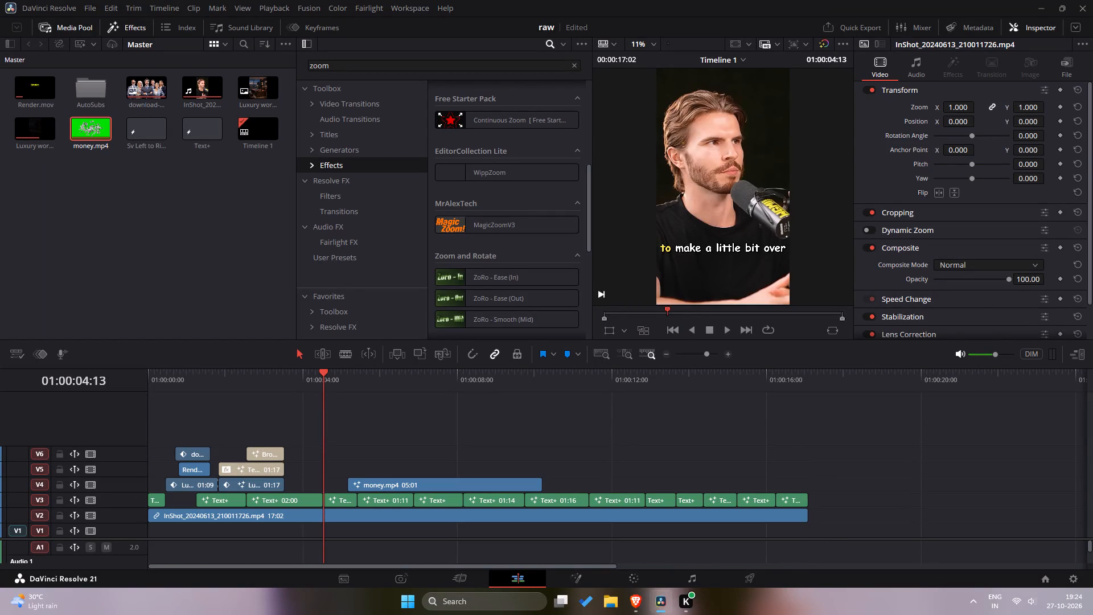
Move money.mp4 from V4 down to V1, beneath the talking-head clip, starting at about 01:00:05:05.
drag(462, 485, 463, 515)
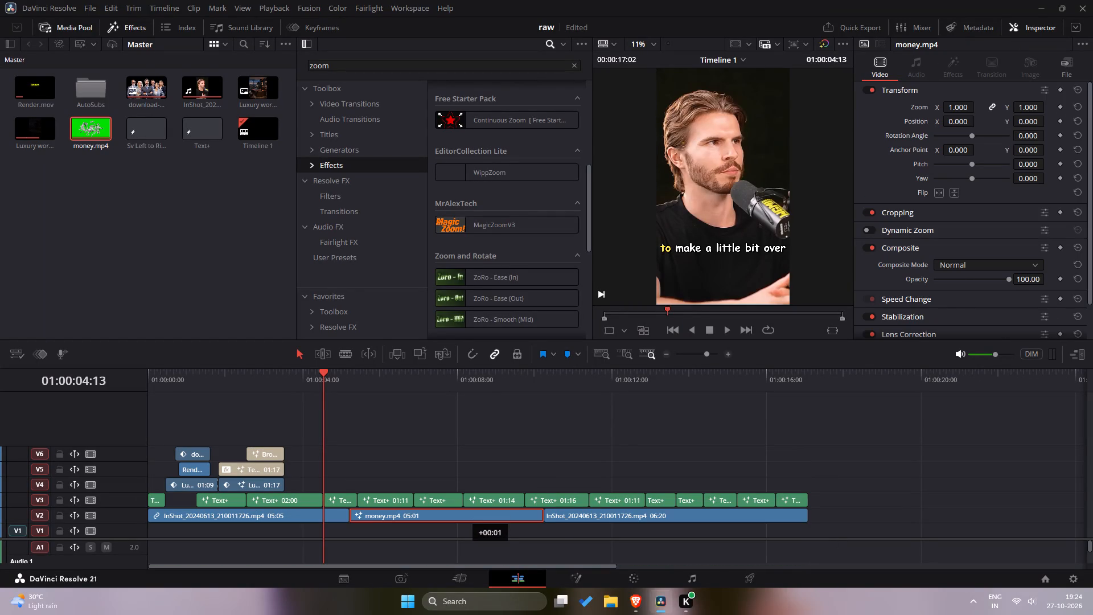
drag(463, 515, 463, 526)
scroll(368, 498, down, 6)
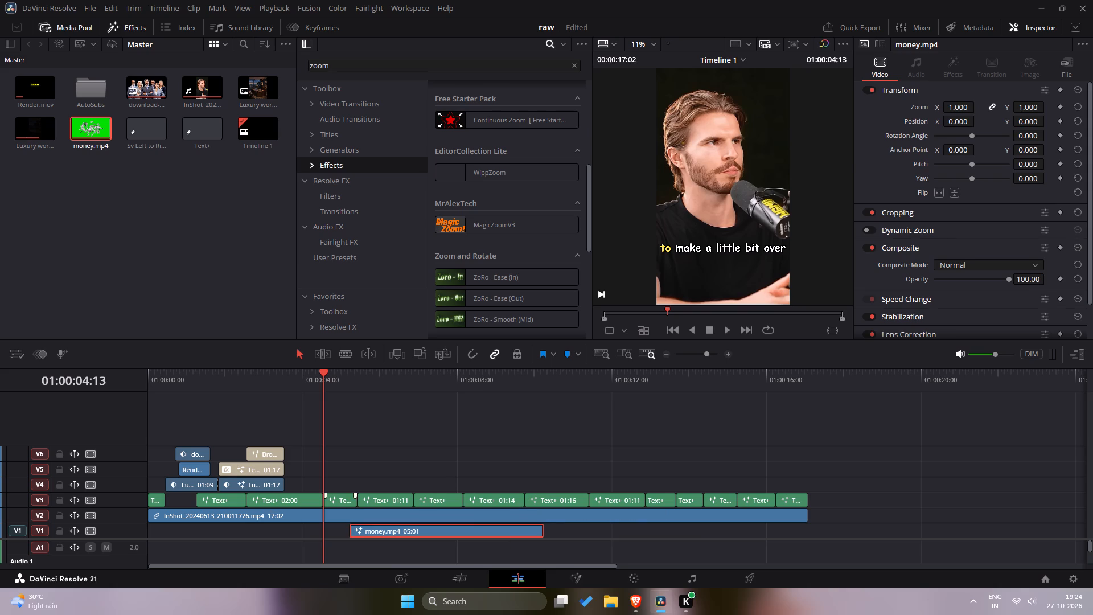
Play from the "and we're projected" caption through "We work with large" to check money.mp4 beneath the main clip.
drag(322, 386, 137, 408)
key(space)
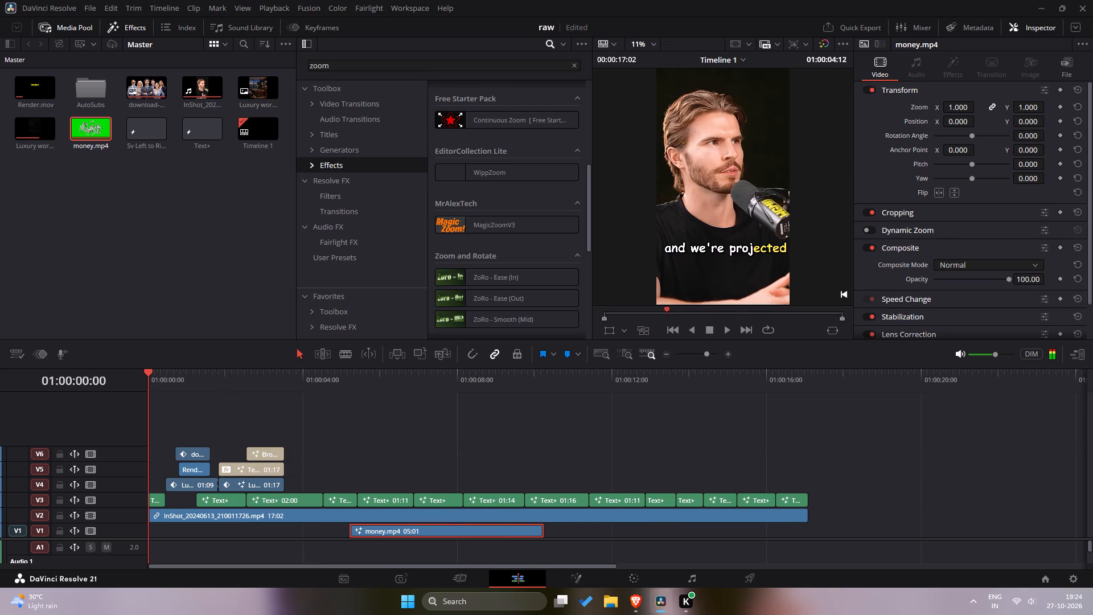
drag(150, 374, 319, 403)
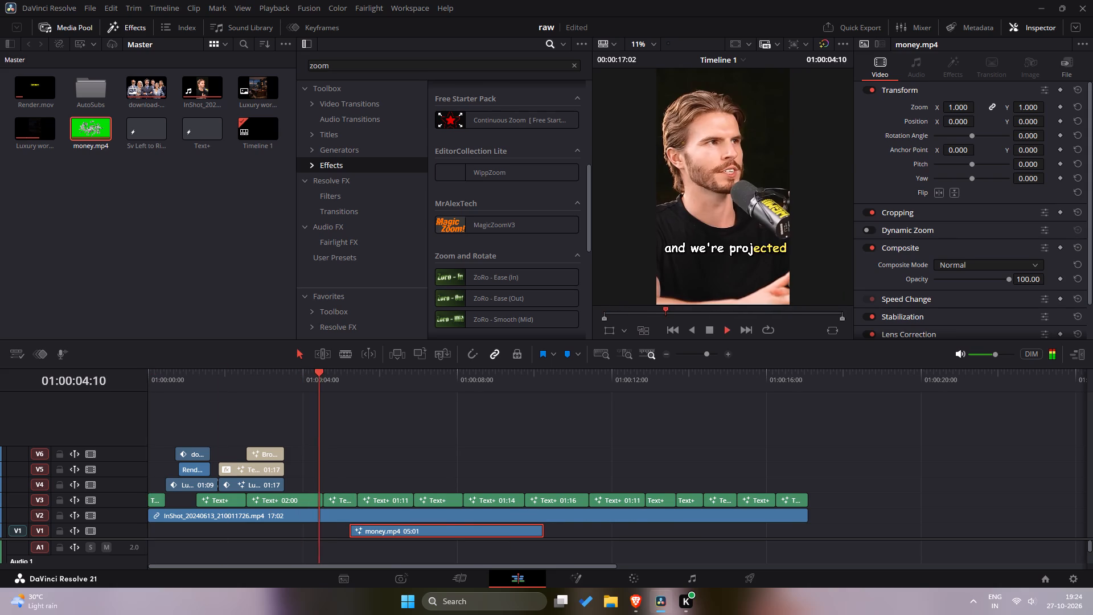
key(space)
key(space)
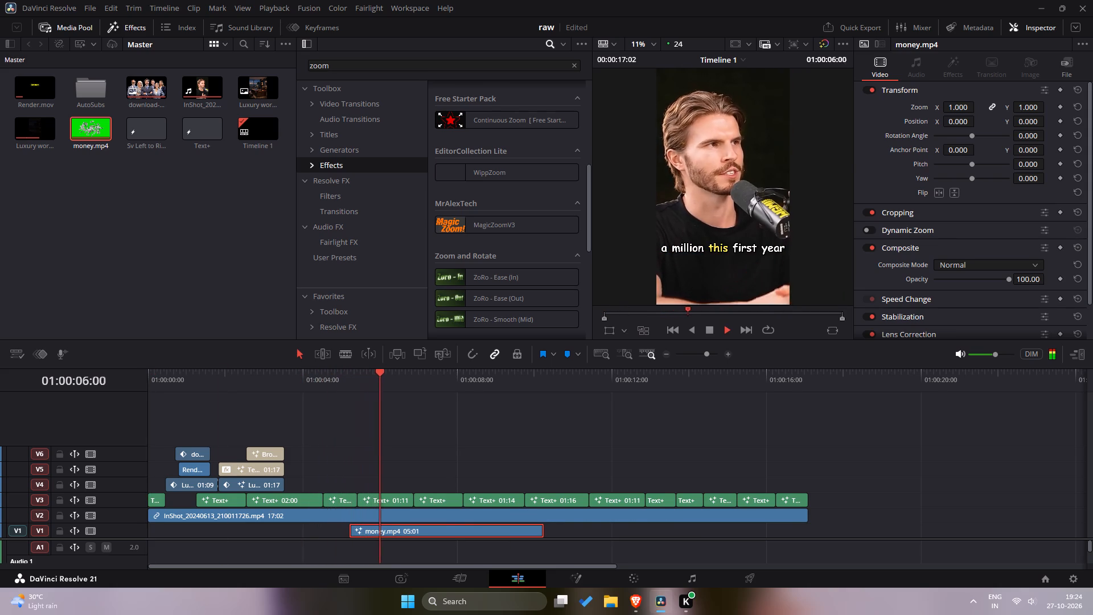
key(space)
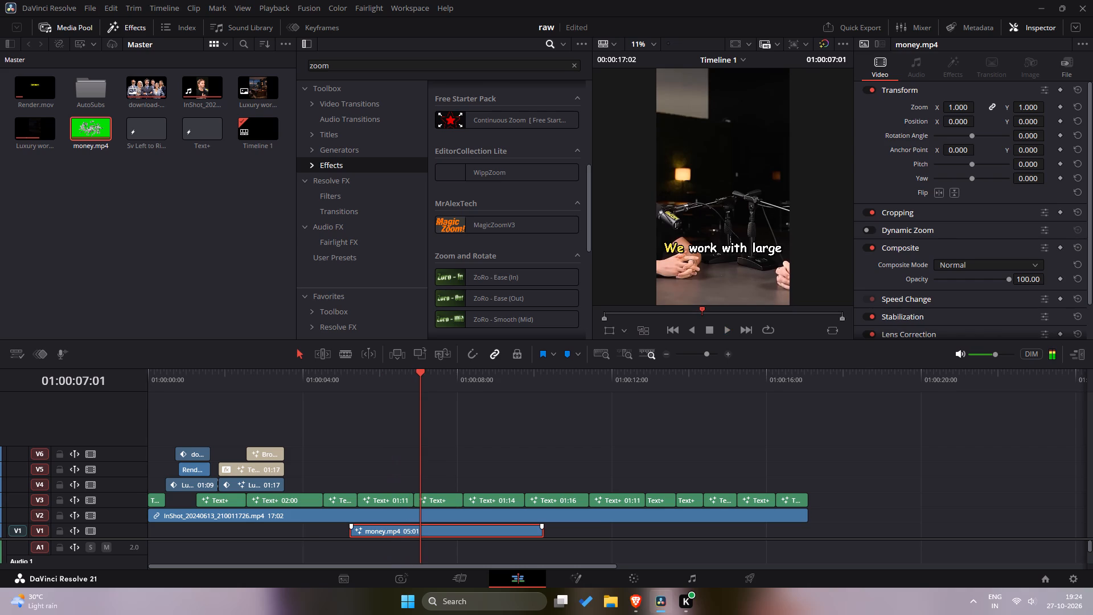
scroll(422, 526, down, 4)
key(space)
key(space)
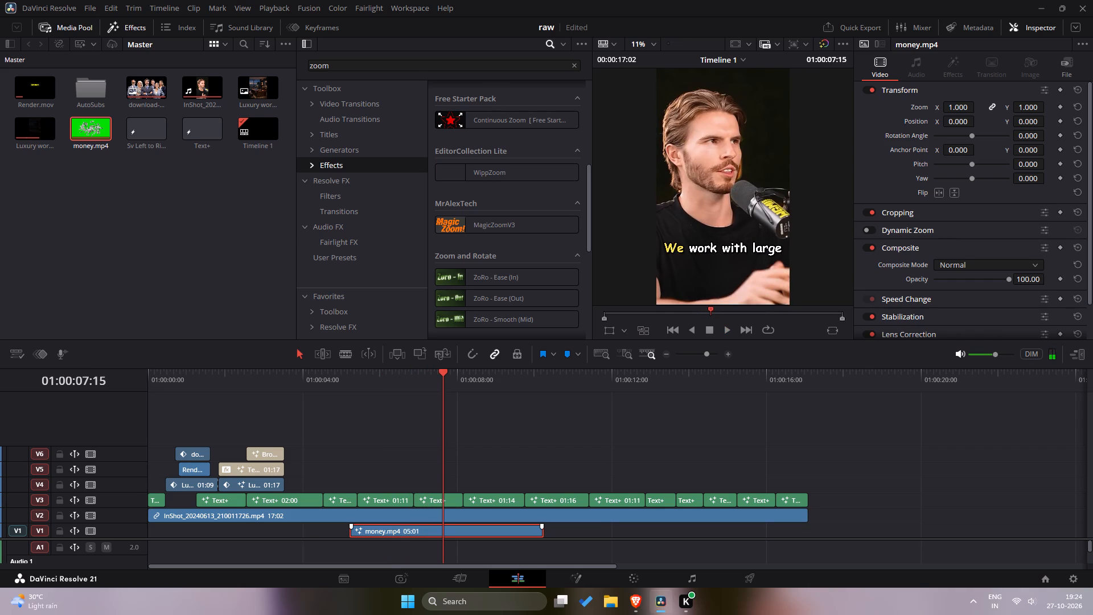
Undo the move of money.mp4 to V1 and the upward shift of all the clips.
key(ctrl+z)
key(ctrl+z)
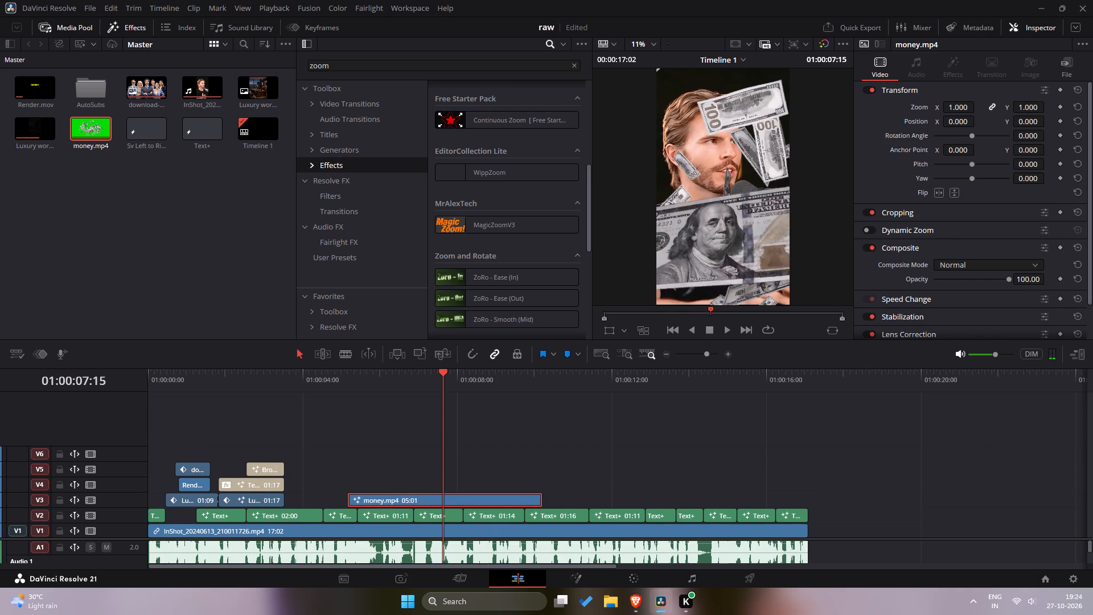
Replay the start of money.mp4 over the "to make a little bit over" and "a million this first year" captions.
drag(439, 383, 331, 408)
key(space)
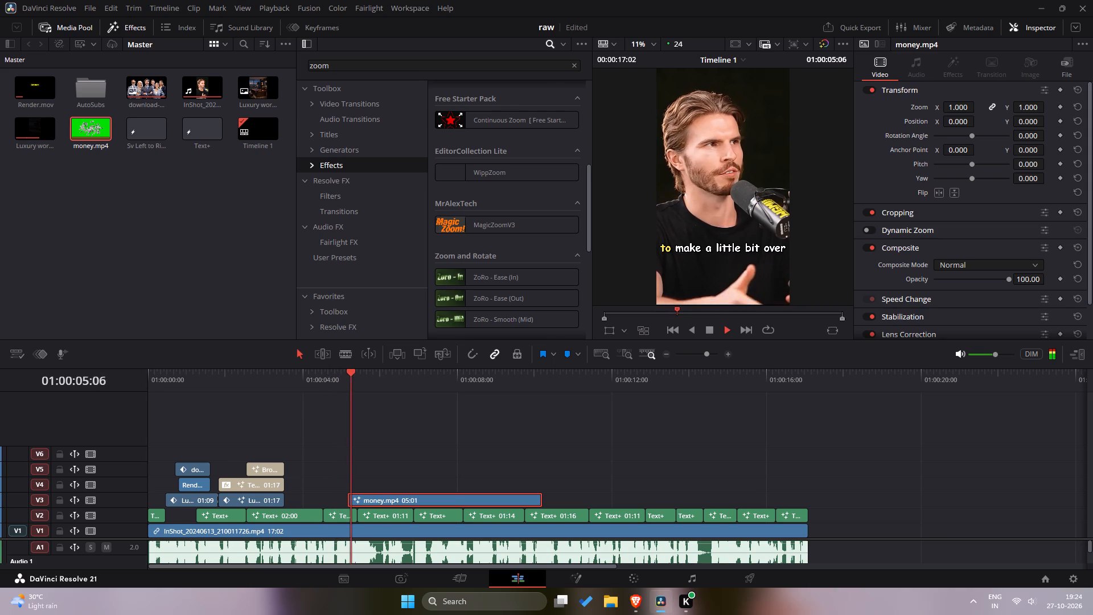
key(space)
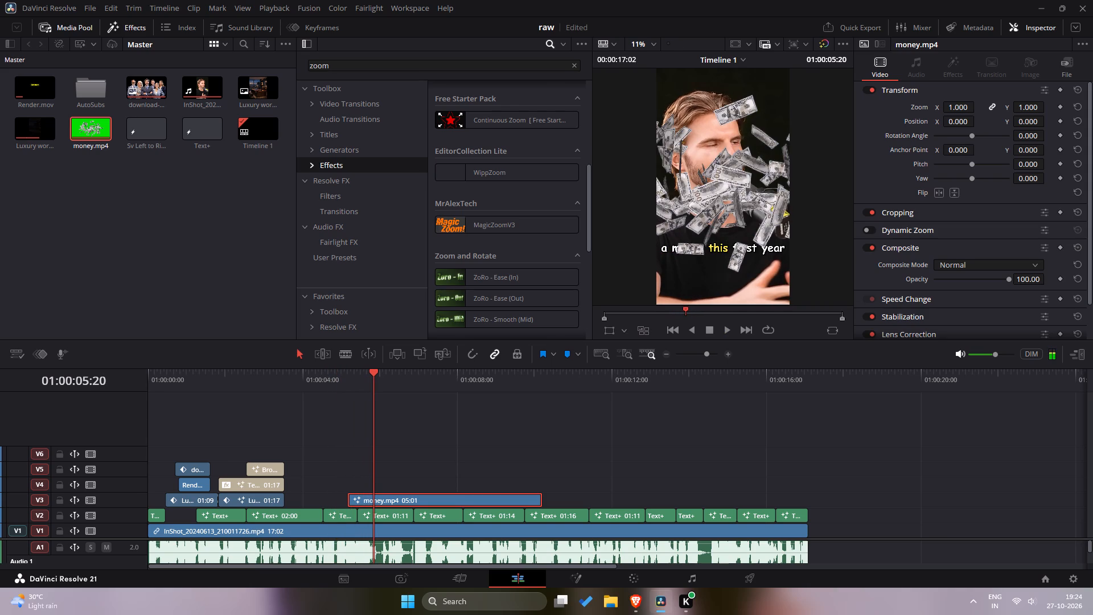
drag(370, 383, 355, 388)
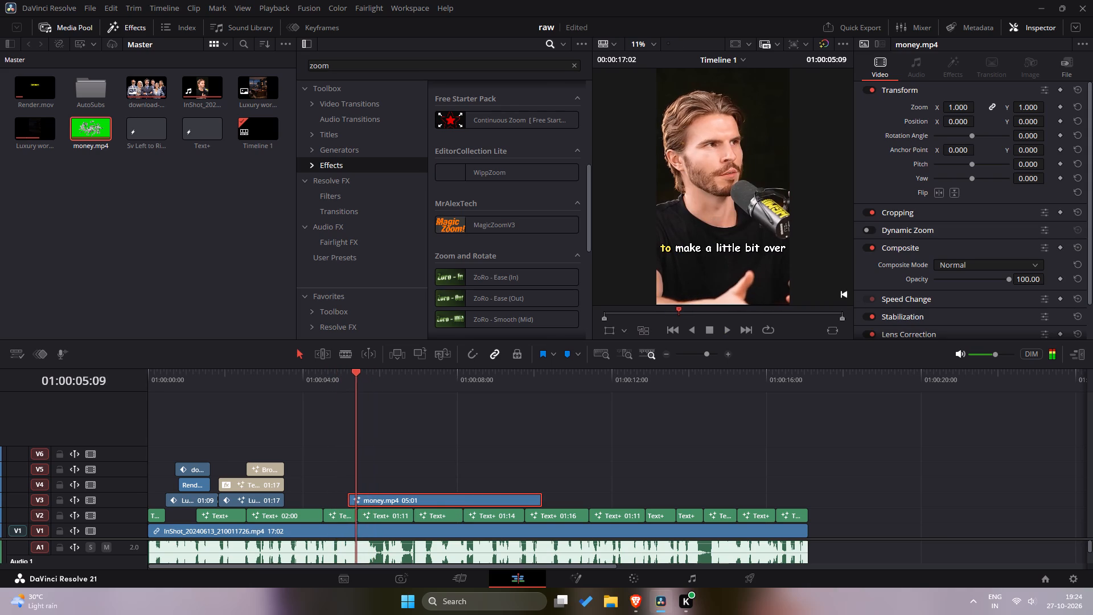
Replay money.mp4 from near its start to 01:00:06:12, over the "a million this first year" caption.
drag(355, 388, 348, 392)
key(space)
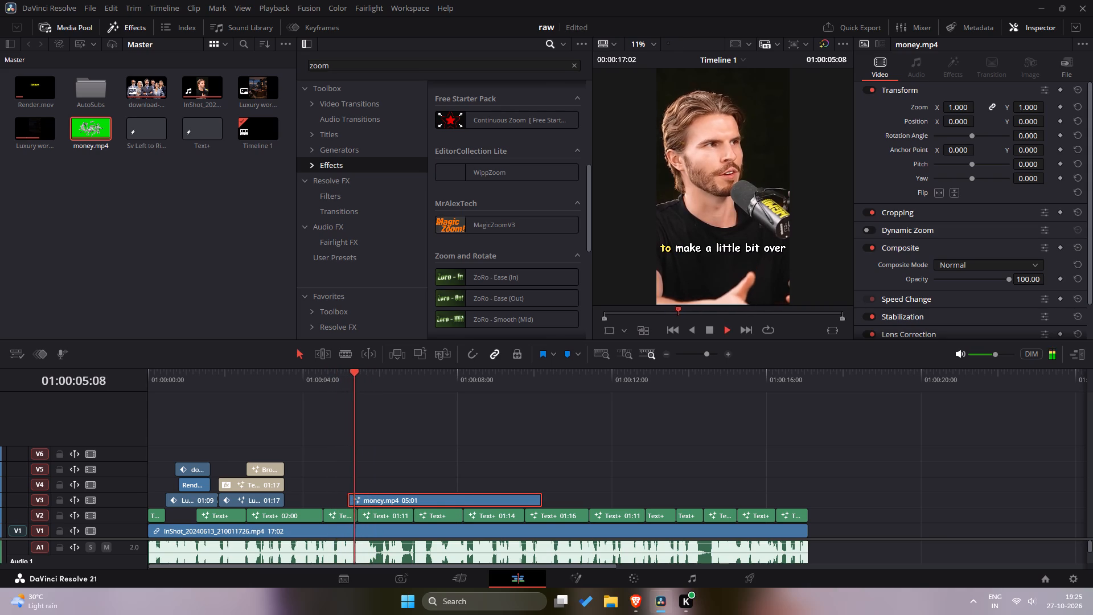
key(space)
key(space)
key(space)
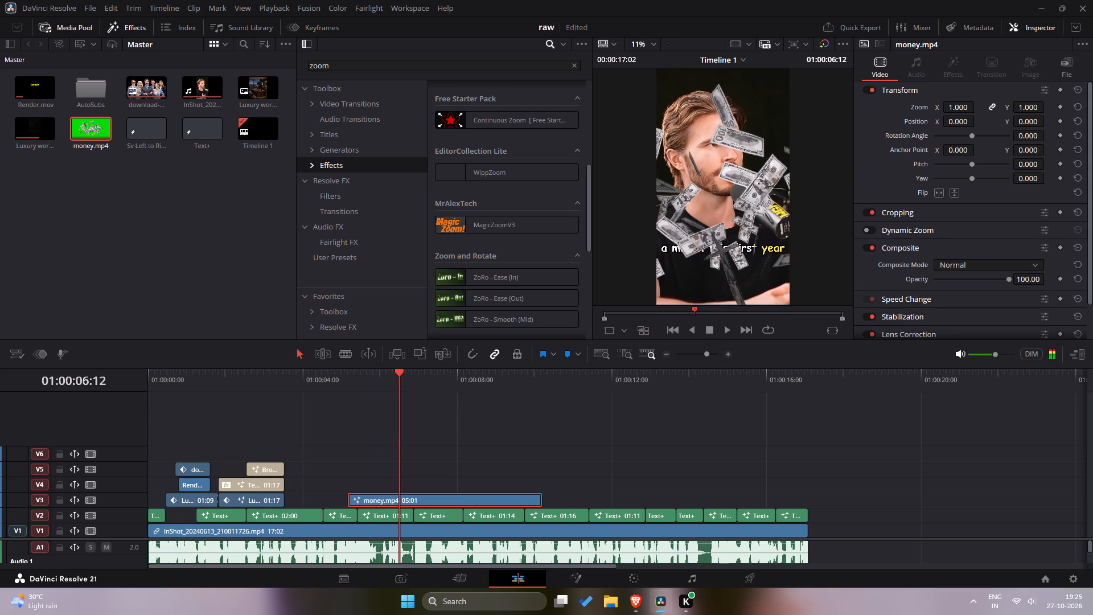
Switch to Brave and play the YouTube reference from the "OVER A MILLION" money shot to the "WE WORK" shot.
key(alt+Tab)
click(417, 389)
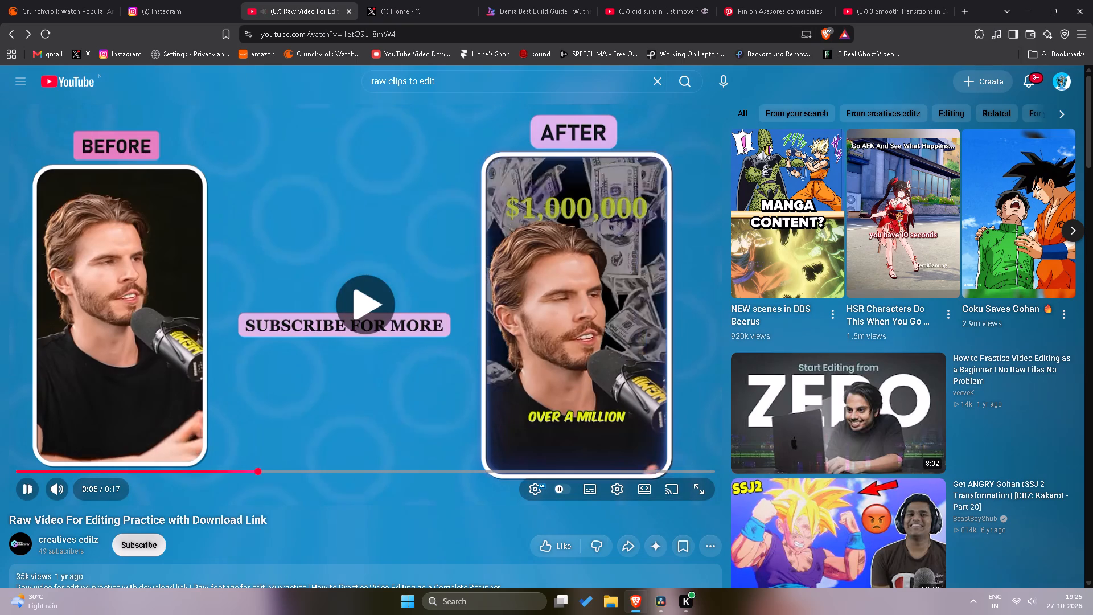
click(416, 391)
click(416, 391)
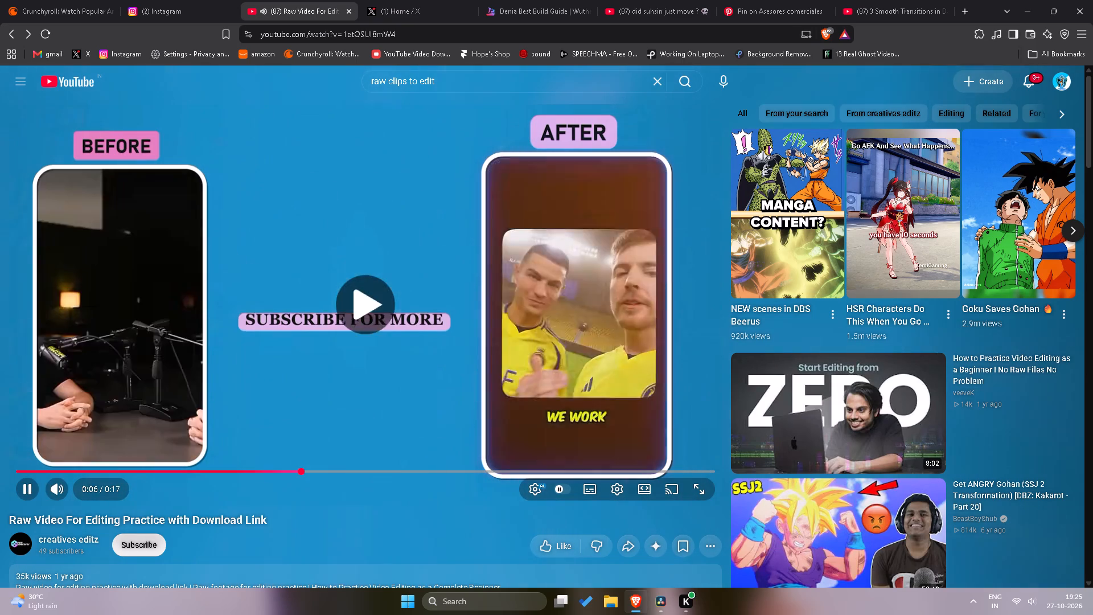
click(416, 391)
Back in DaVinci Resolve, split money.mp4 on V3 at 01:00:06:21, where the "We work with large" caption starts, and delete the remainder.
key(alt+Tab)
key(space)
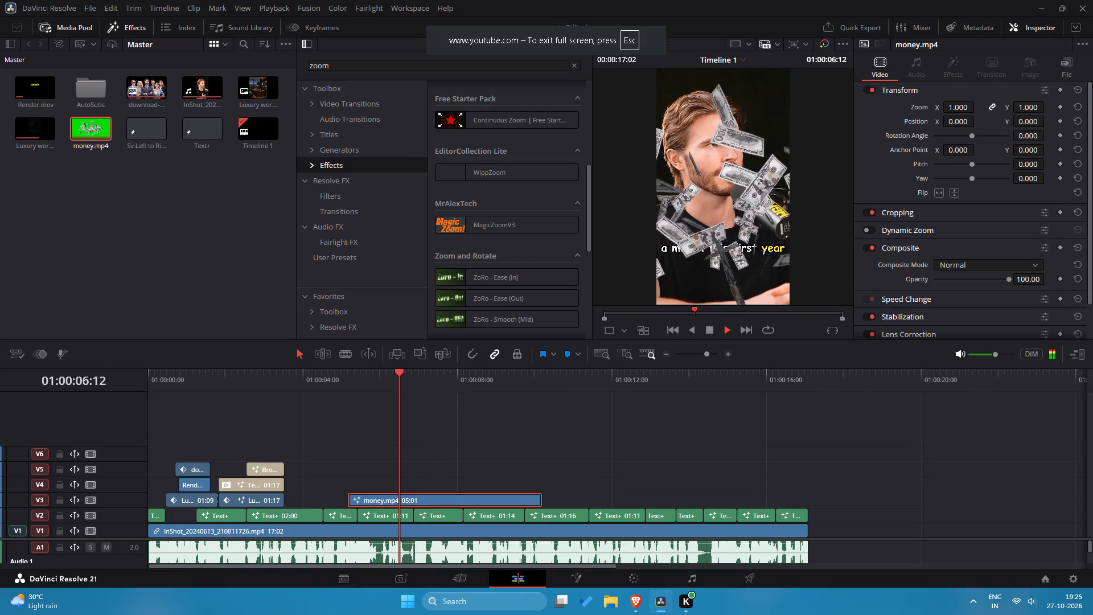
key(space)
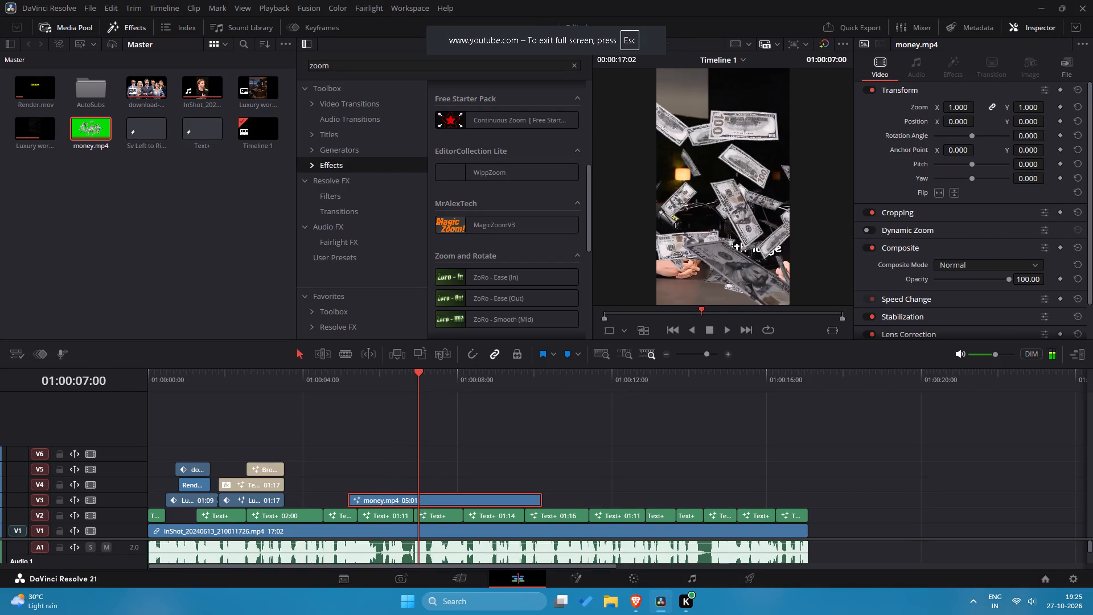
drag(420, 375, 414, 383)
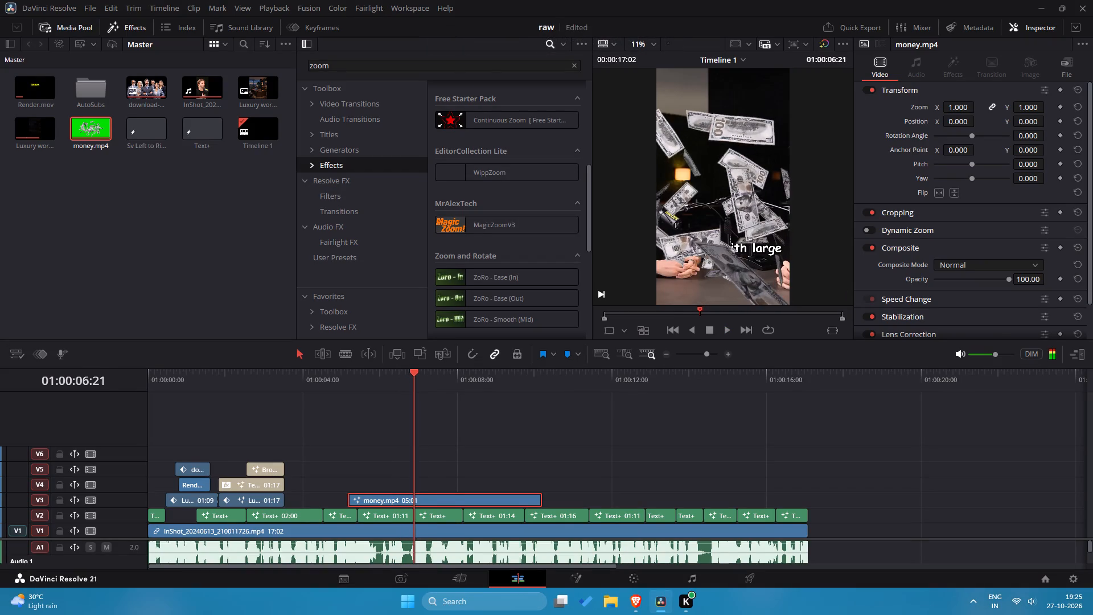
drag(414, 383, 414, 383)
click(464, 497)
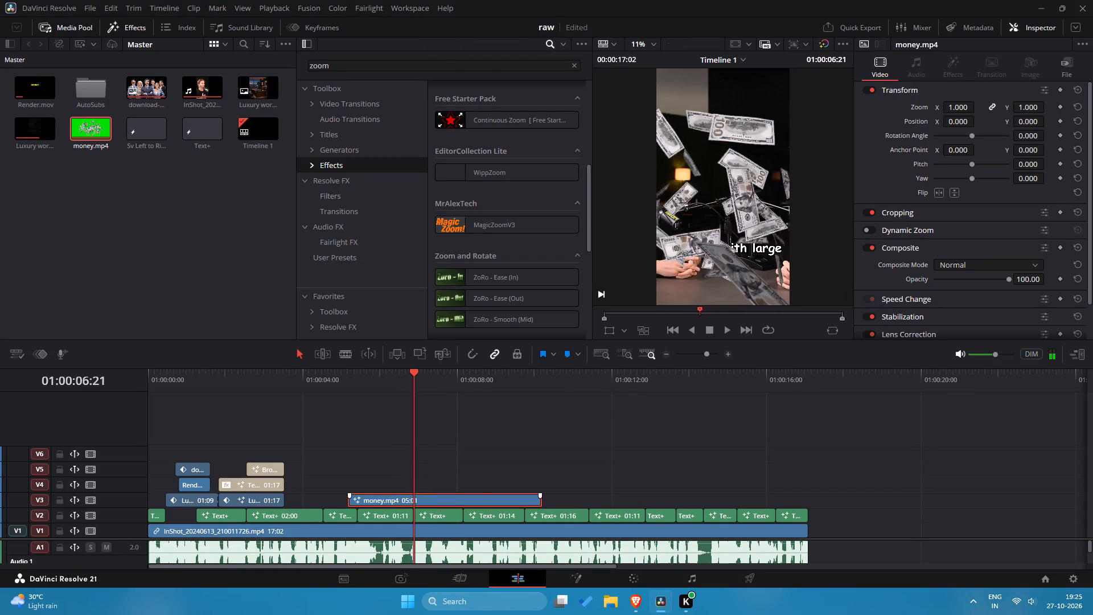
key(ctrl+b)
click(464, 495)
key(BackSpace)
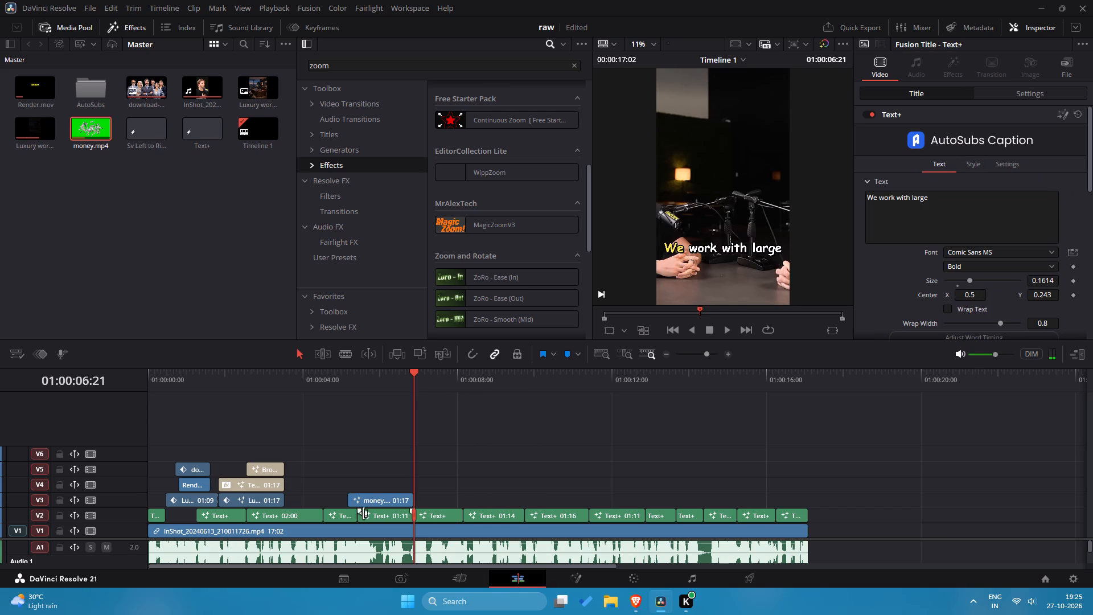
Split the talking-head clip on V1 at 01:00:05:04 and 01:00:06:21, matching the start and end of money.mp4.
drag(413, 391, 352, 397)
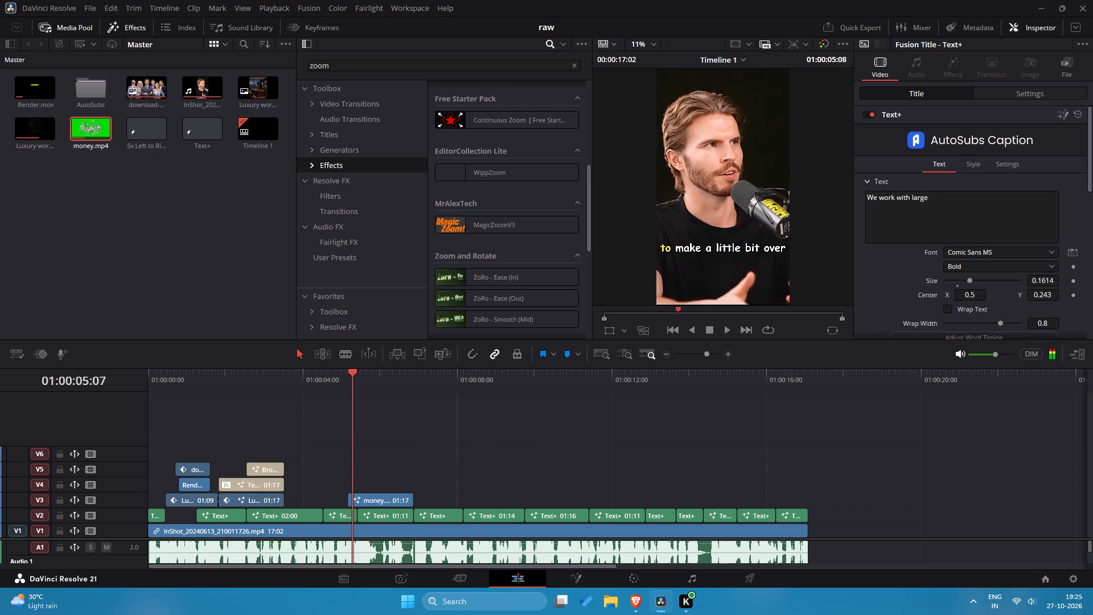
drag(352, 397, 348, 397)
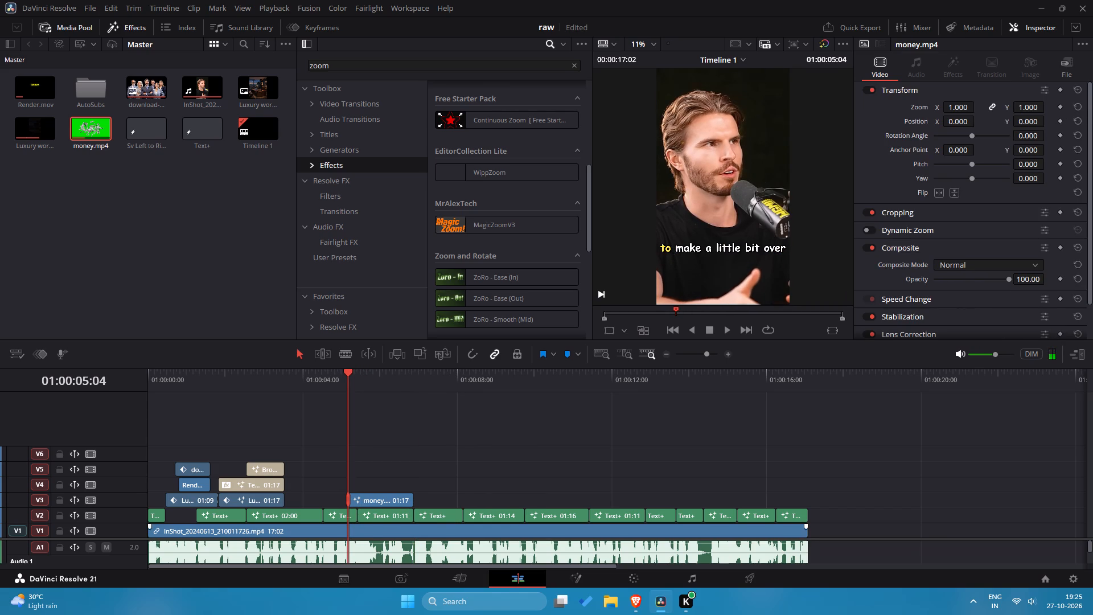
ctrl+click(392, 531)
key(ctrl+b)
drag(348, 380, 398, 386)
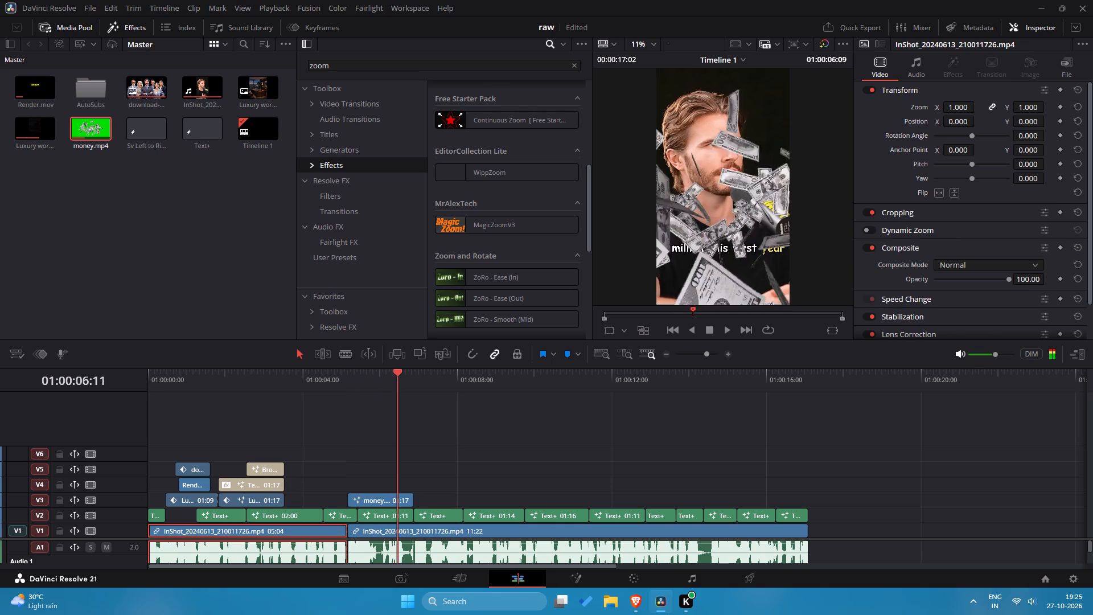
drag(398, 386, 414, 390)
click(437, 526)
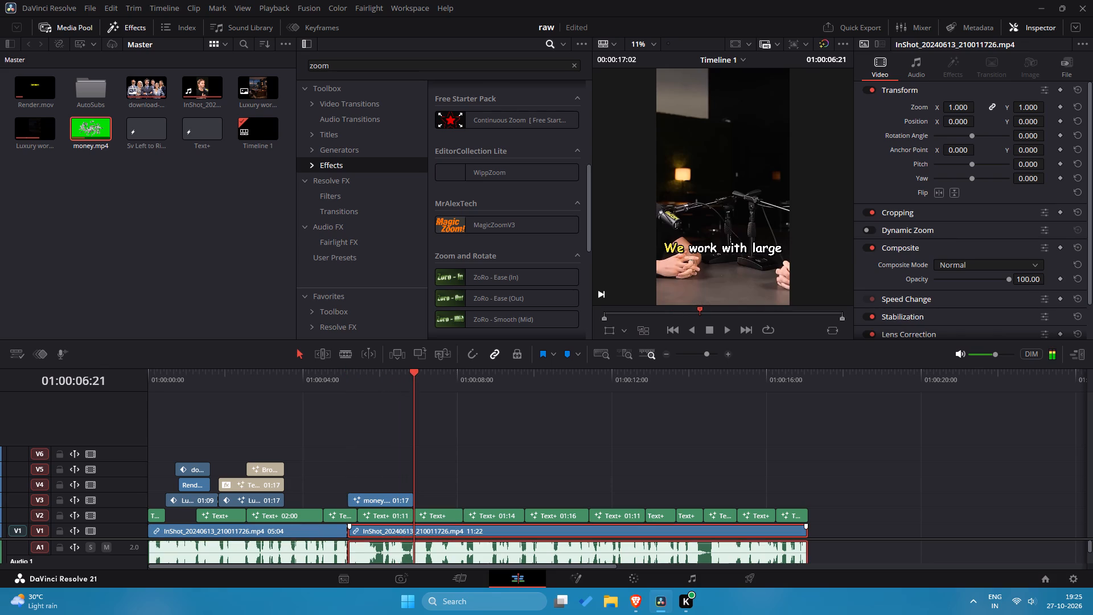
key(ctrl+b)
Select the talking-head segment beneath money.mp4, open the Color page and examine the frames under the "We work with large" caption.
click(395, 527)
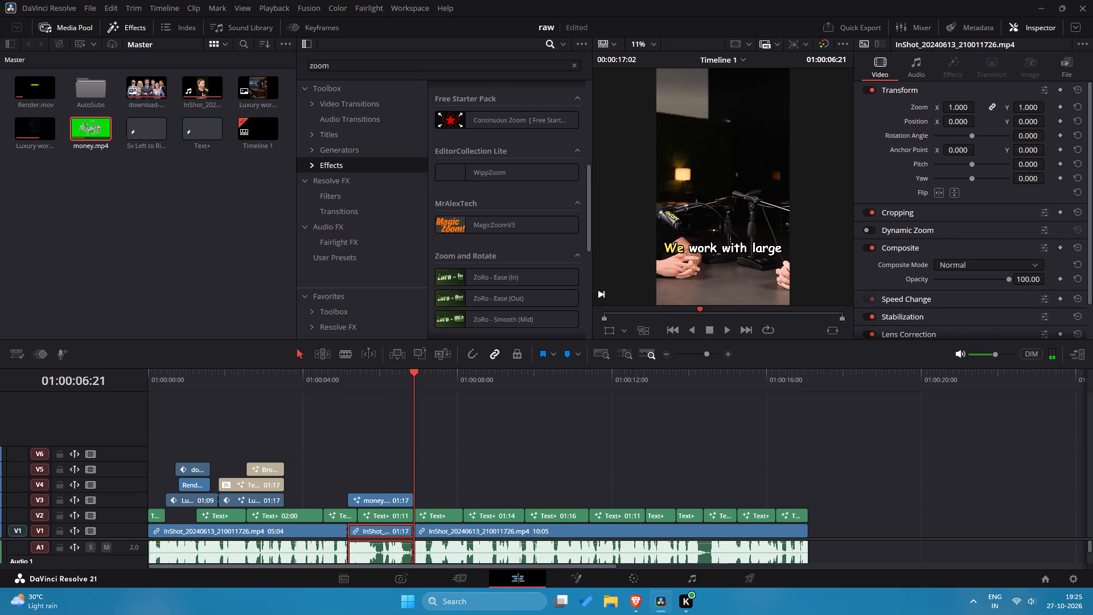
click(383, 532)
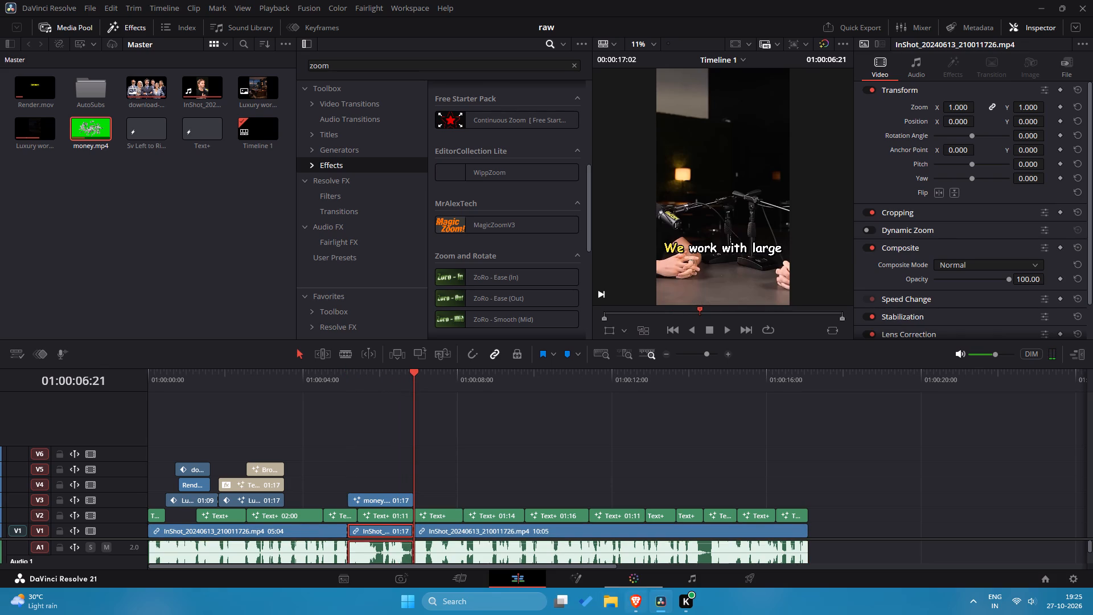
click(635, 576)
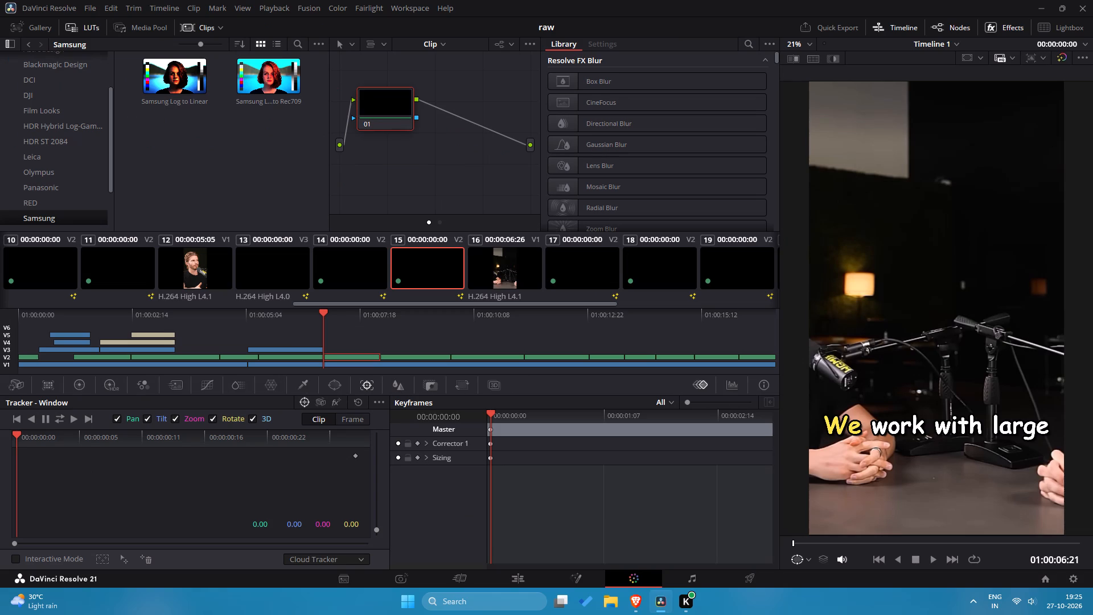
click(901, 315)
click(894, 326)
key(z)
key(space)
key(space)
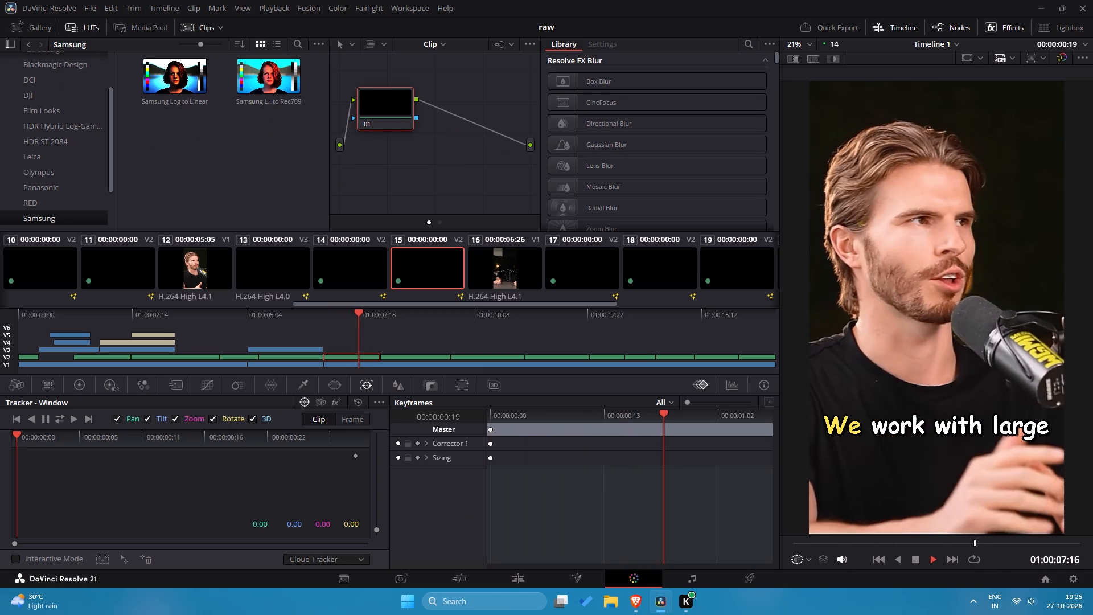
drag(858, 546, 802, 546)
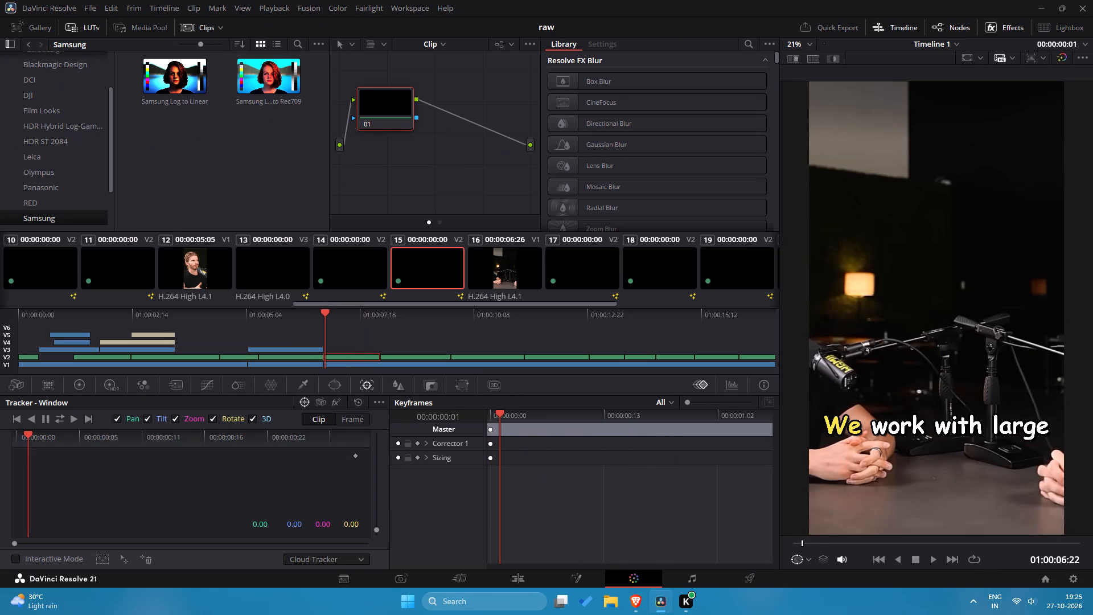
drag(802, 546, 817, 546)
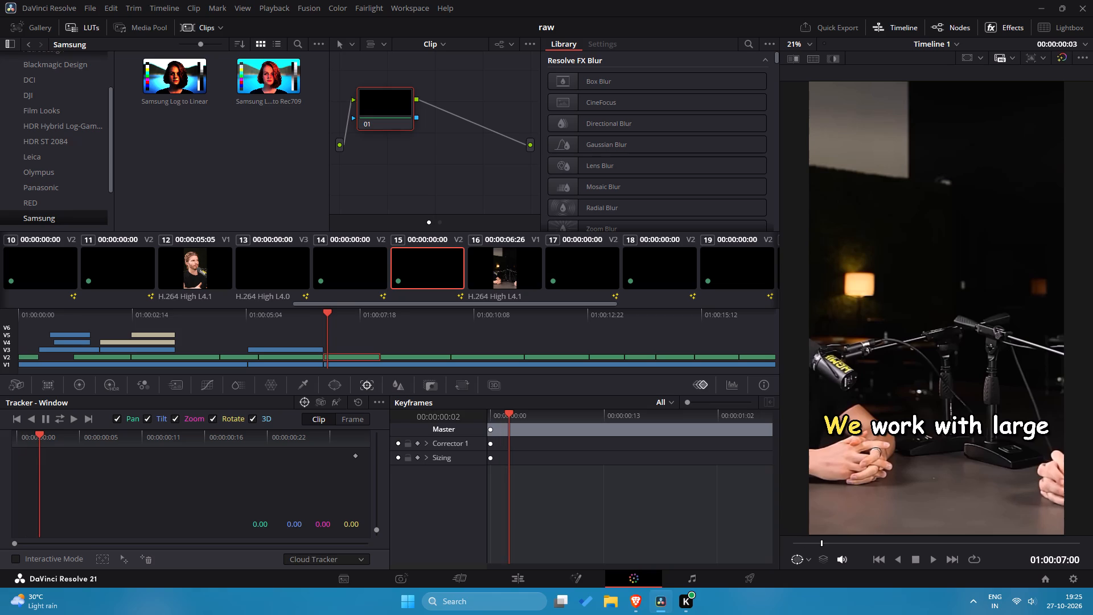
drag(817, 546, 846, 546)
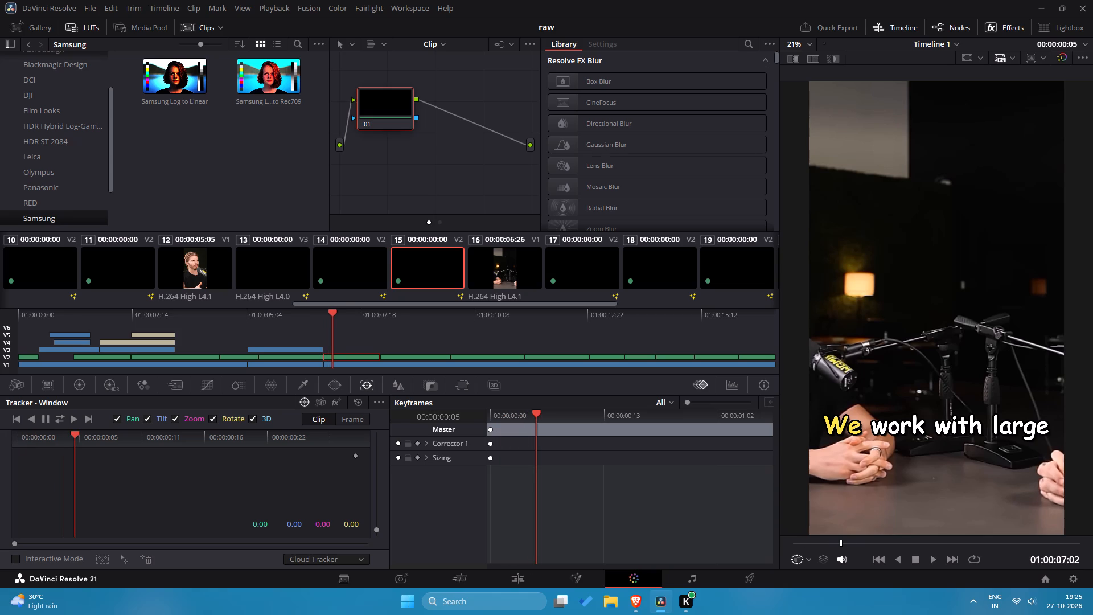
drag(846, 546, 872, 542)
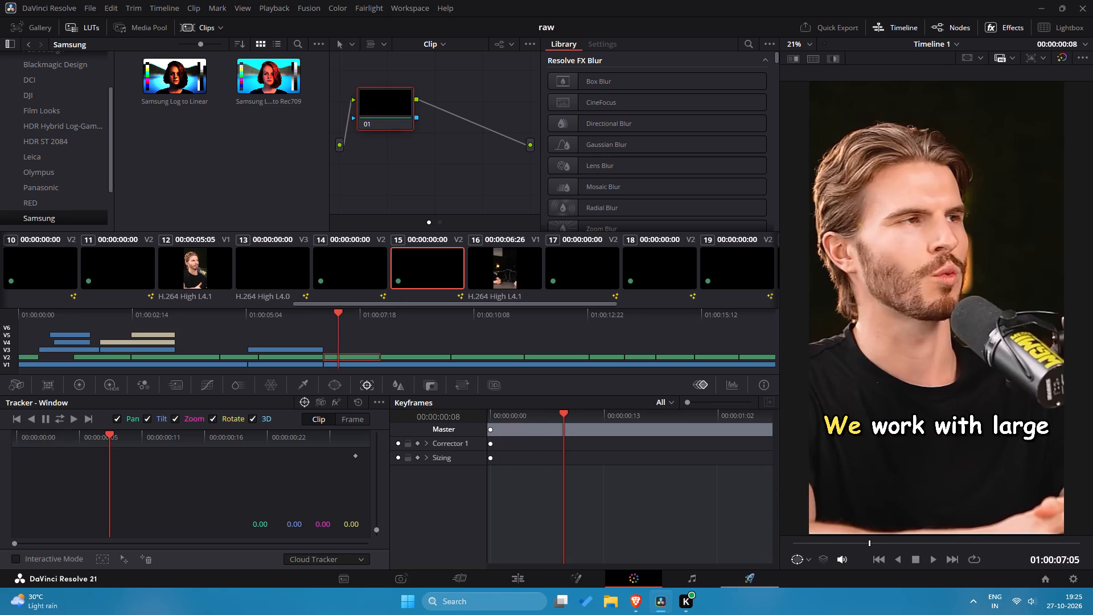
Move the playhead to 01:00:05:14 on the Edit page, reopen the Color page and review the falling-money section forwards and in reverse.
click(527, 580)
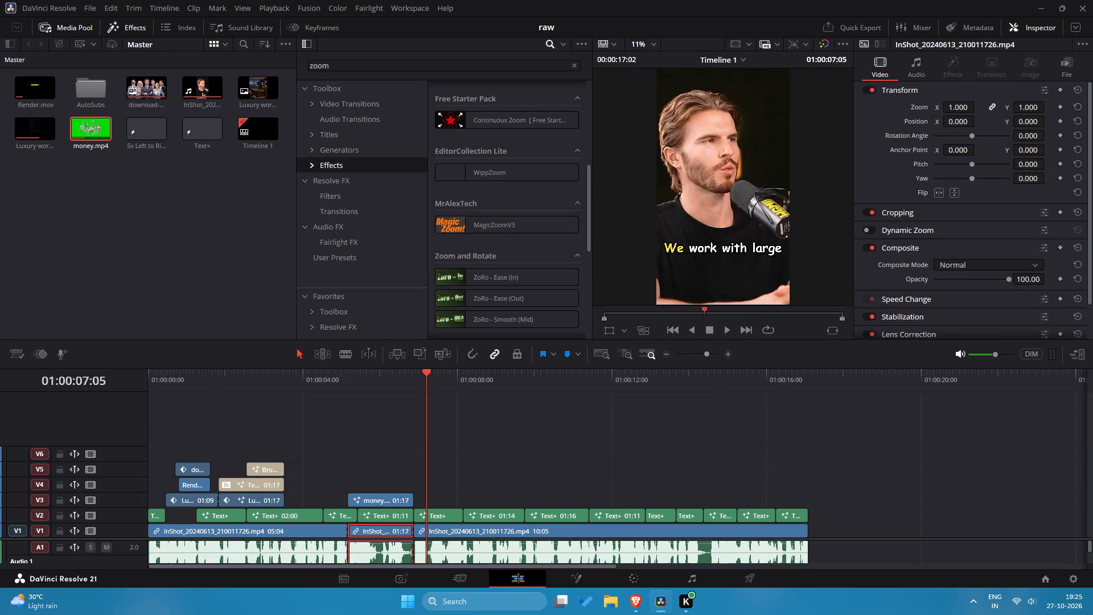
drag(430, 378, 351, 393)
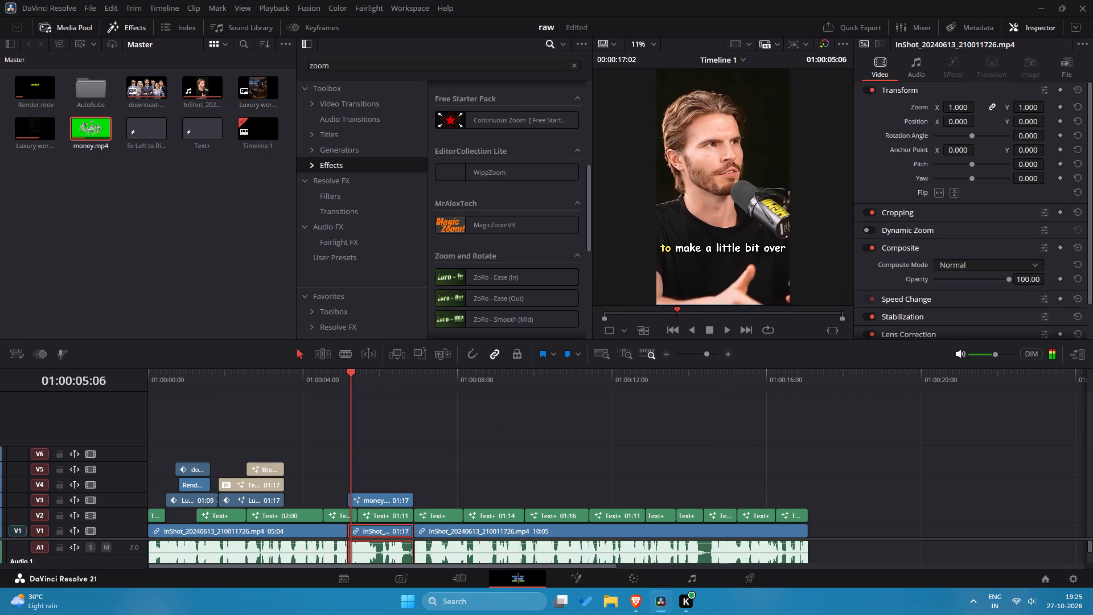
drag(351, 393, 372, 407)
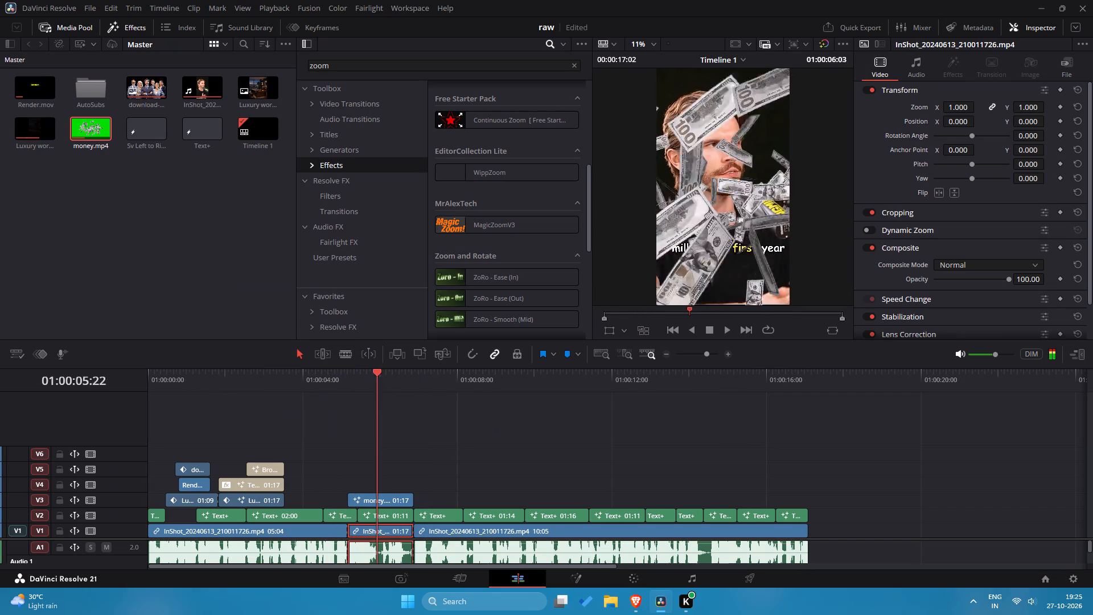
drag(372, 407, 364, 417)
click(629, 575)
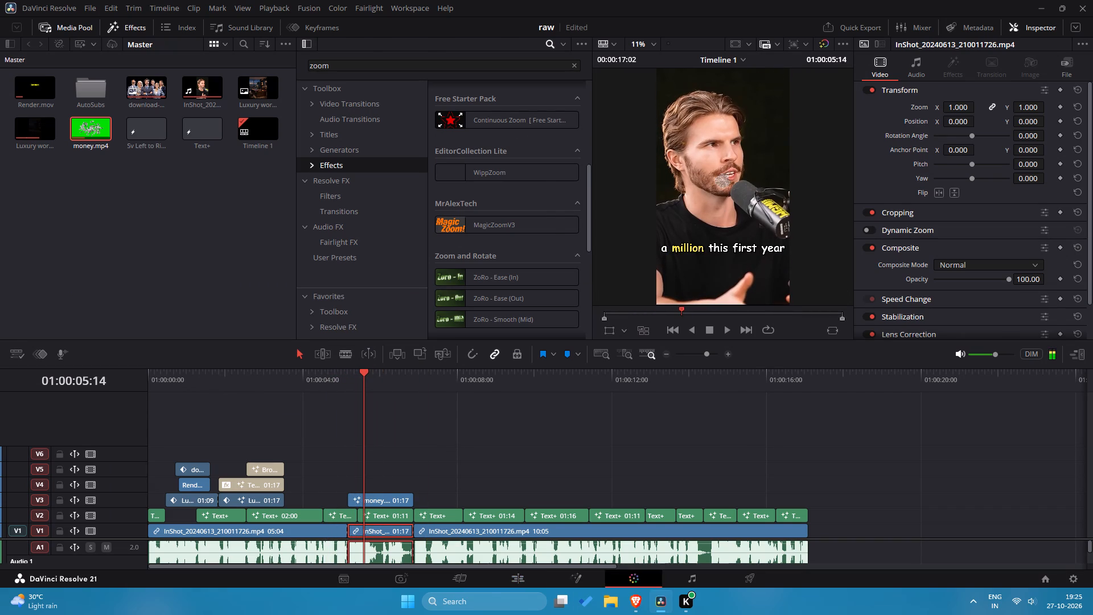
drag(850, 541, 780, 546)
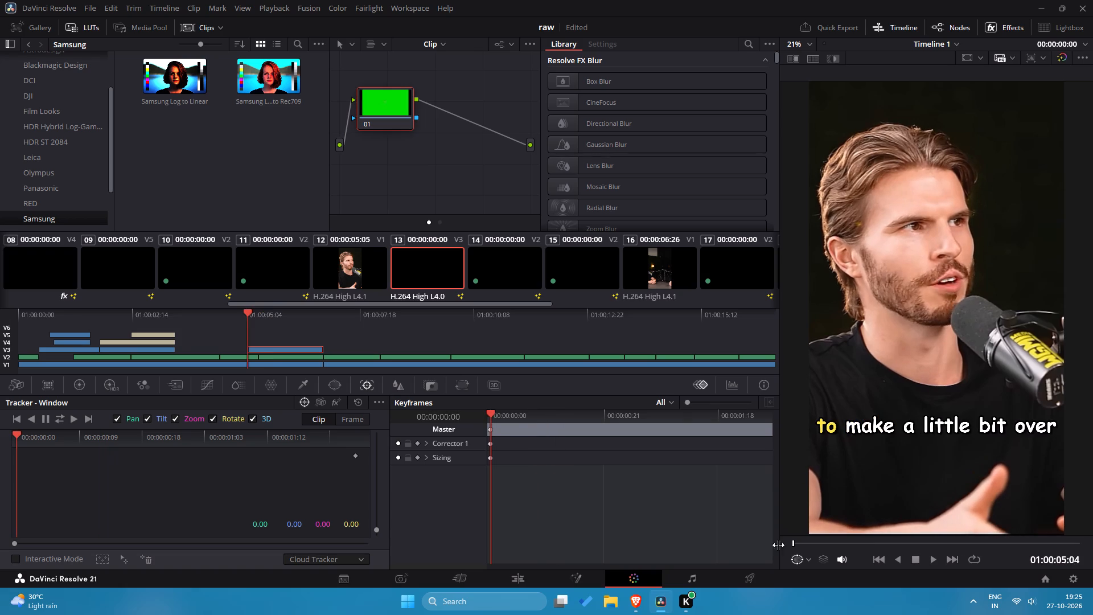
key(space)
key(space)
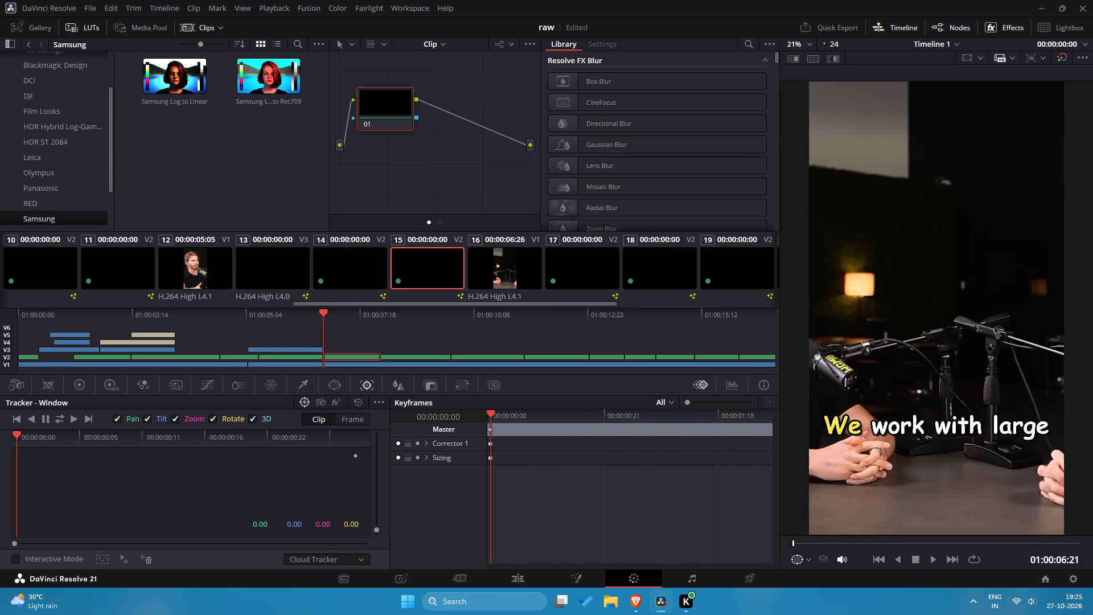
drag(837, 543, 897, 542)
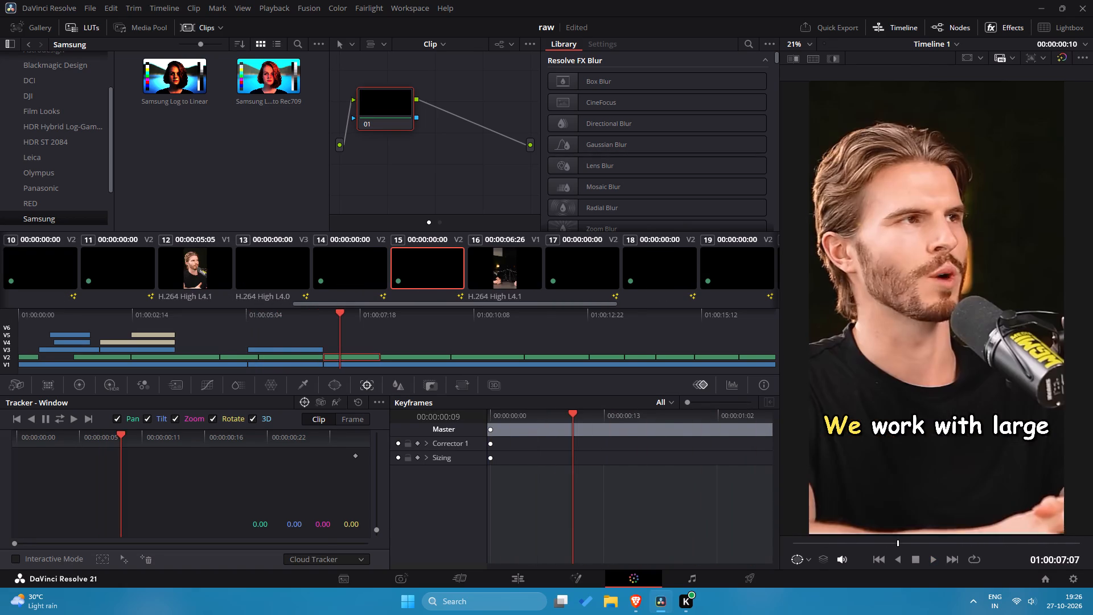
drag(897, 542, 770, 552)
key(space)
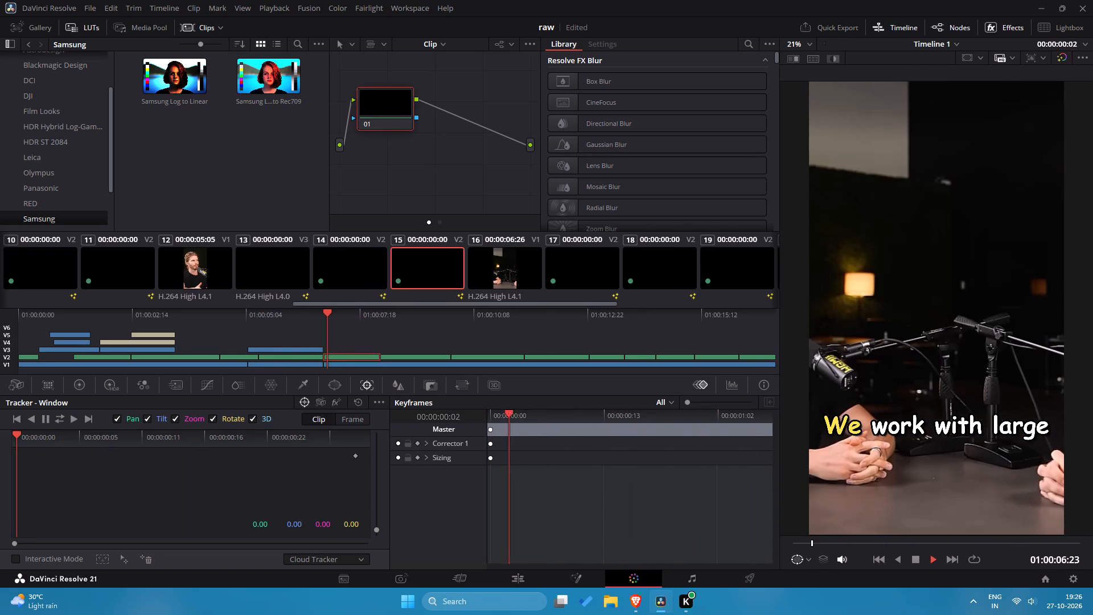
key(space)
click(898, 558)
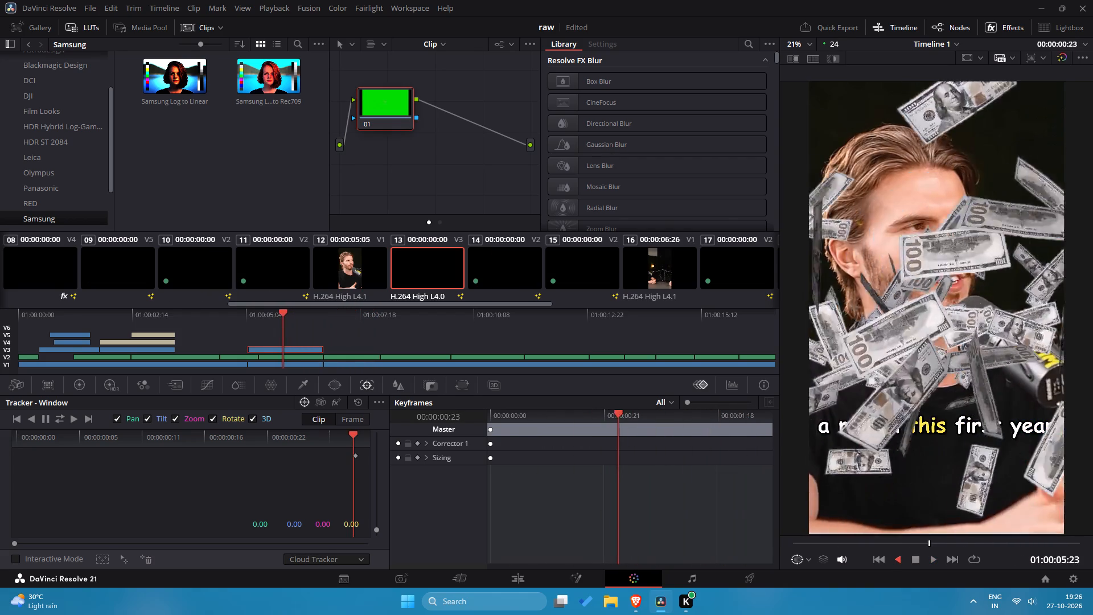
key(space)
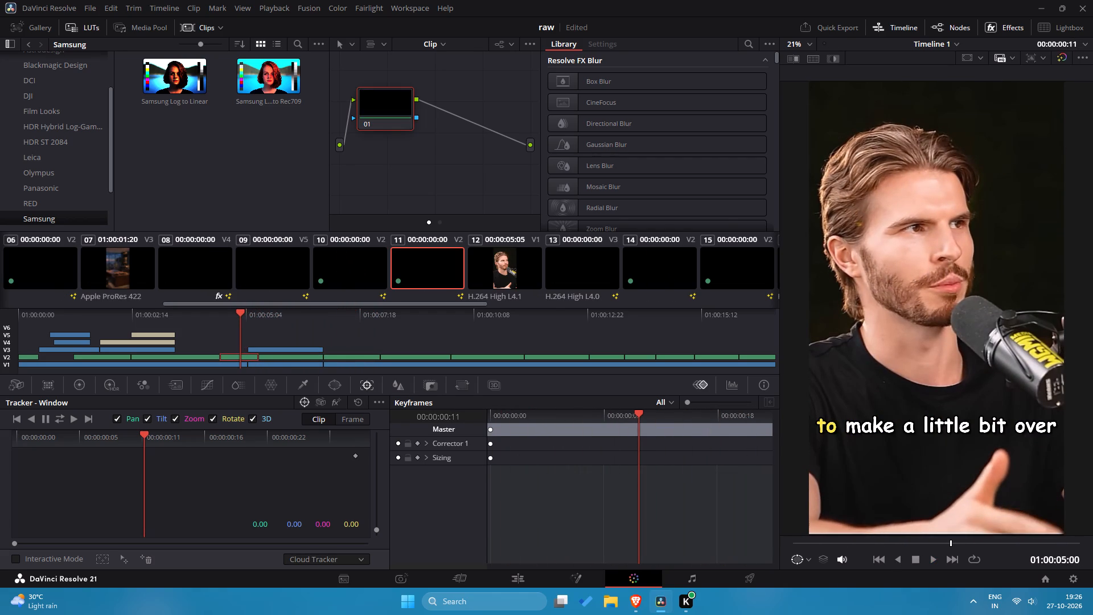
drag(857, 540, 739, 562)
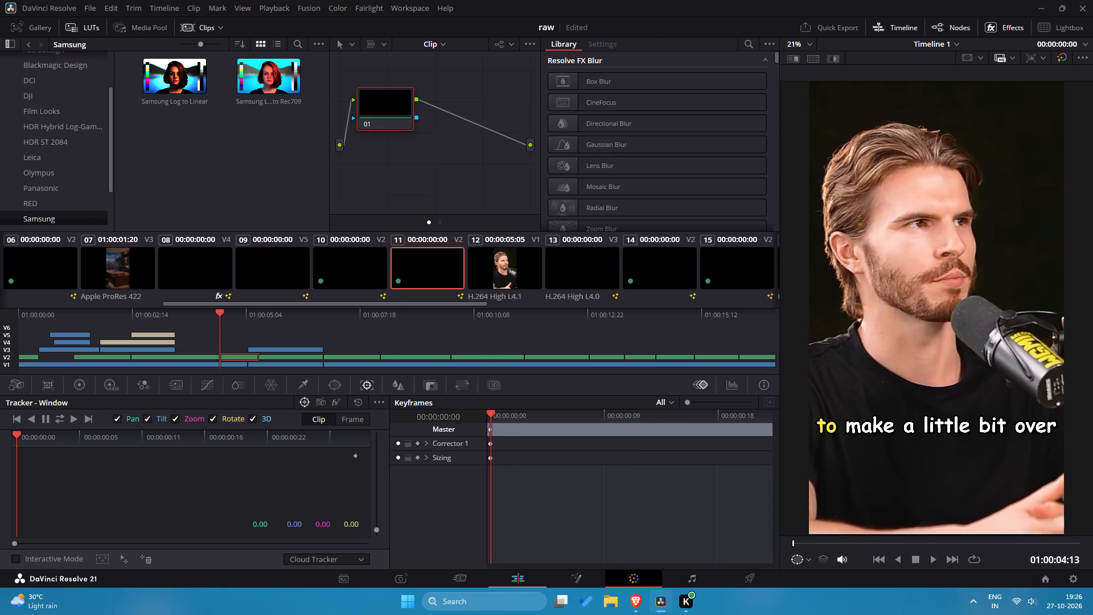
Move the playhead into the falling-money section, open money.mp4 on the Color page and return to its first frame at 01:00:05:04.
click(516, 579)
double_click(380, 552)
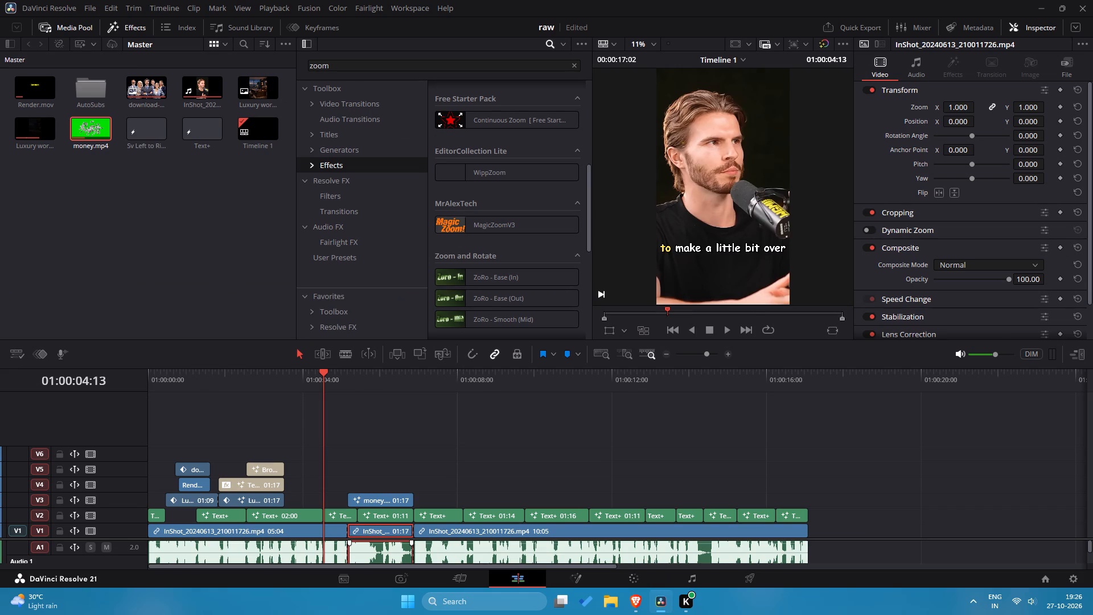
double_click(387, 535)
drag(322, 376, 385, 415)
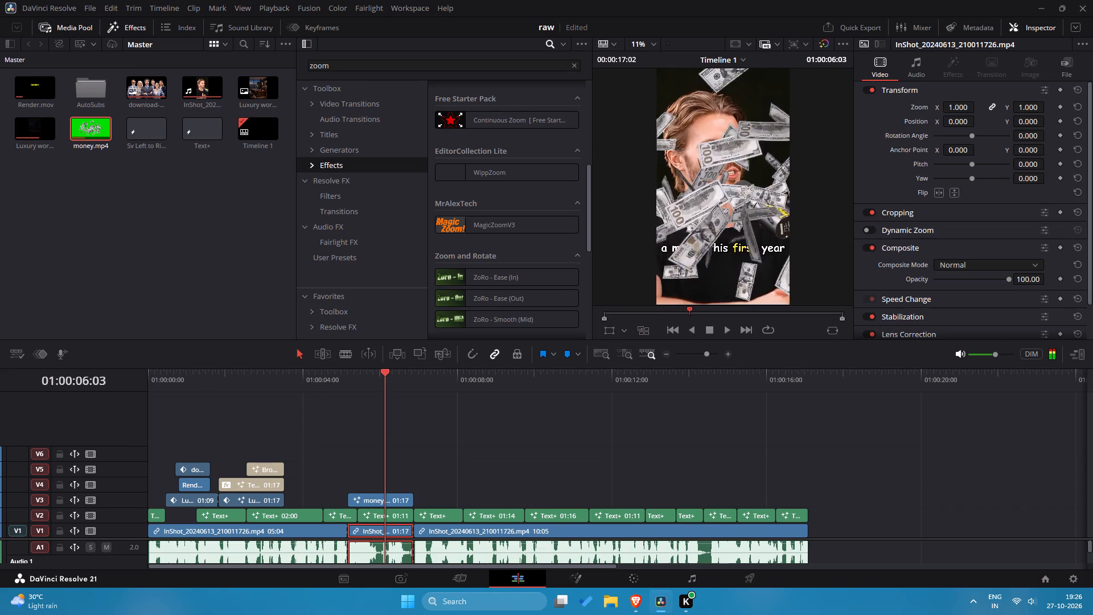
drag(385, 415, 383, 420)
click(624, 583)
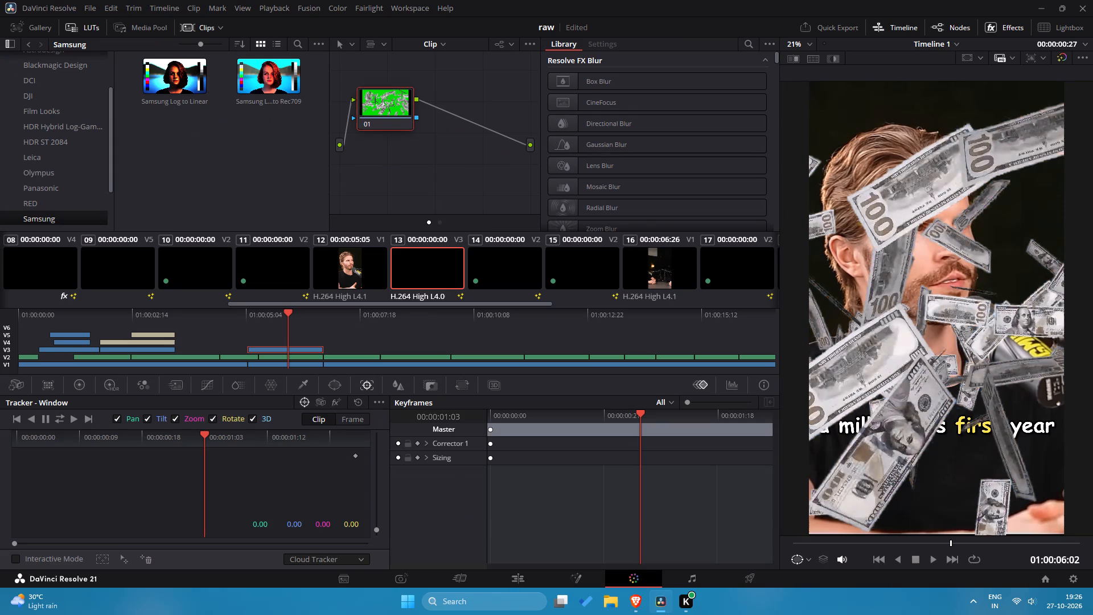
drag(808, 547, 796, 546)
key(space)
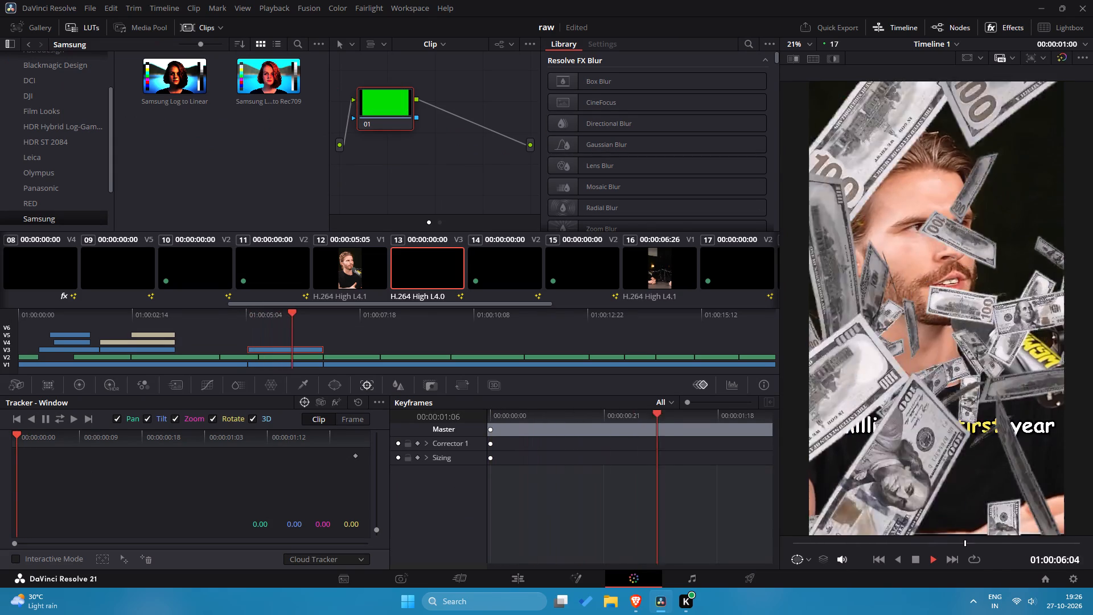
key(space)
click(799, 546)
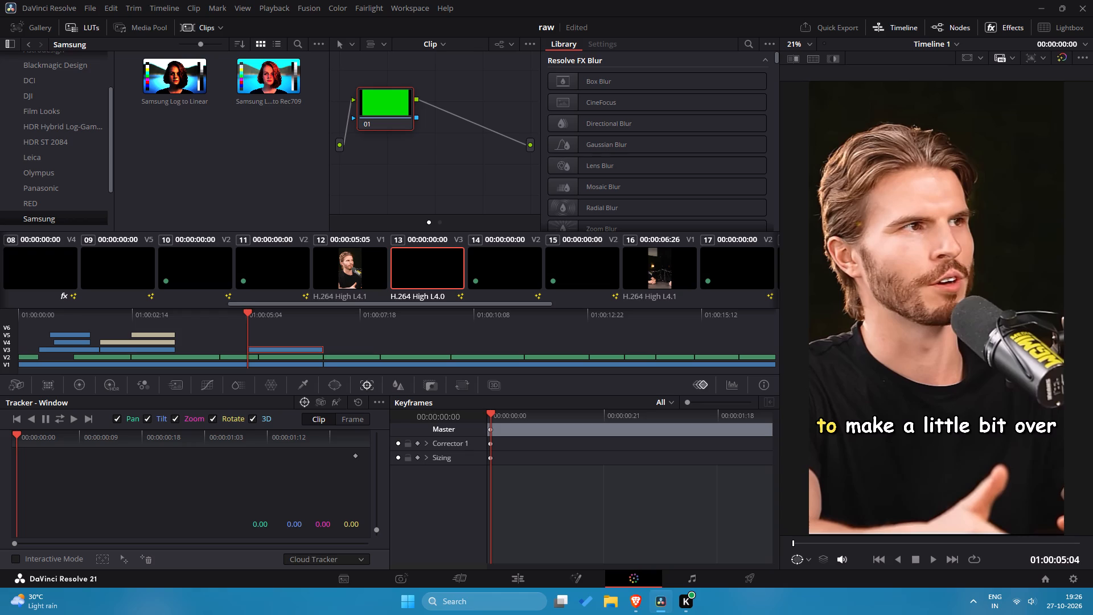
Add a Curve window to money.mp4's node 01 and trace the man's shoulder from the frame edge up to his neck.
click(307, 390)
click(331, 383)
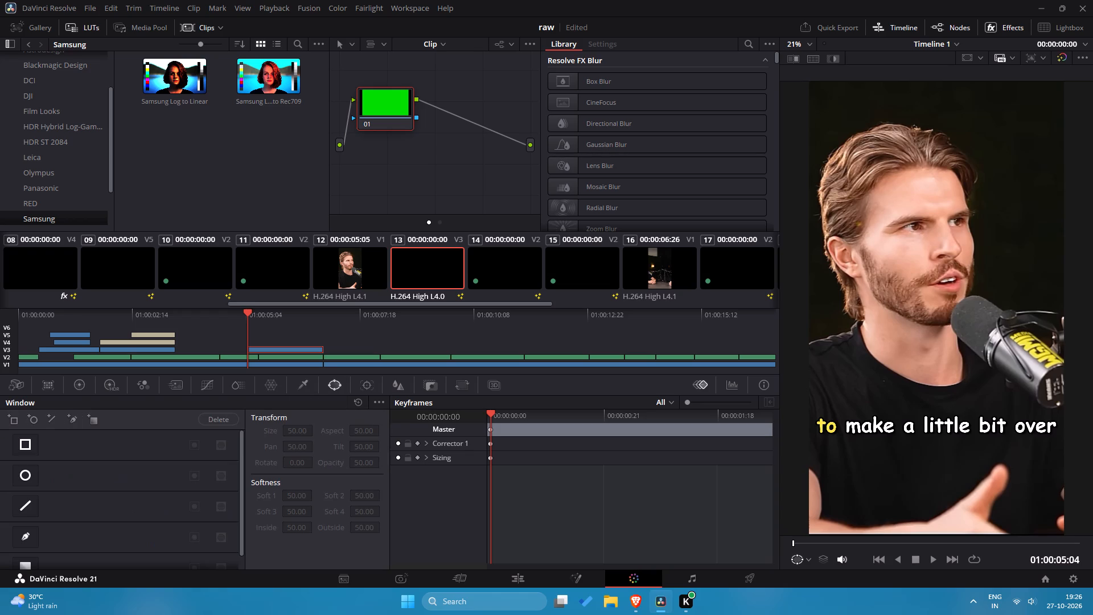
click(23, 538)
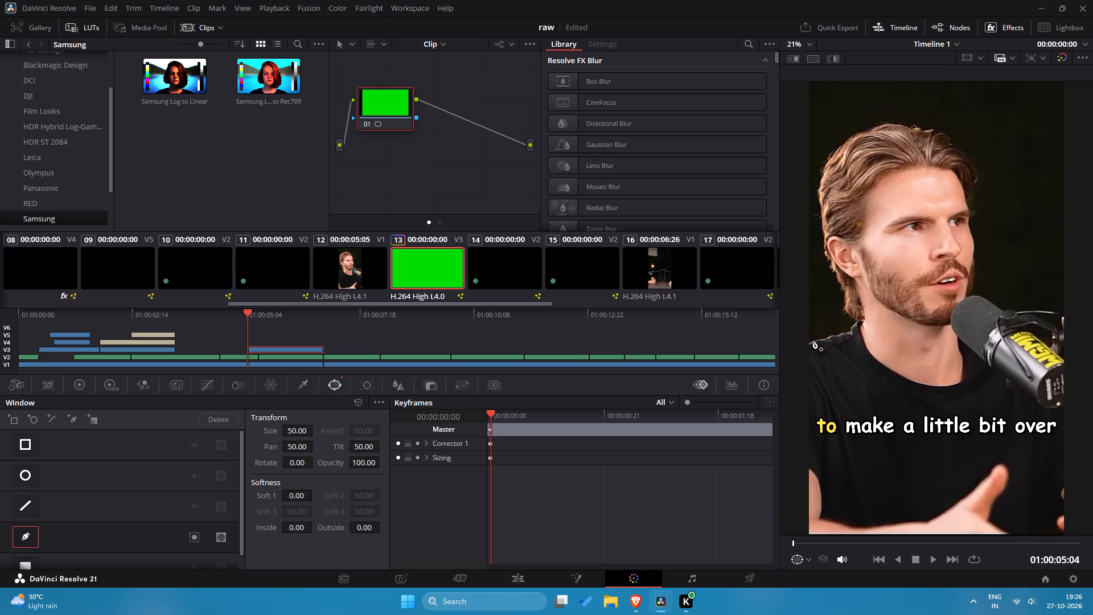
click(809, 342)
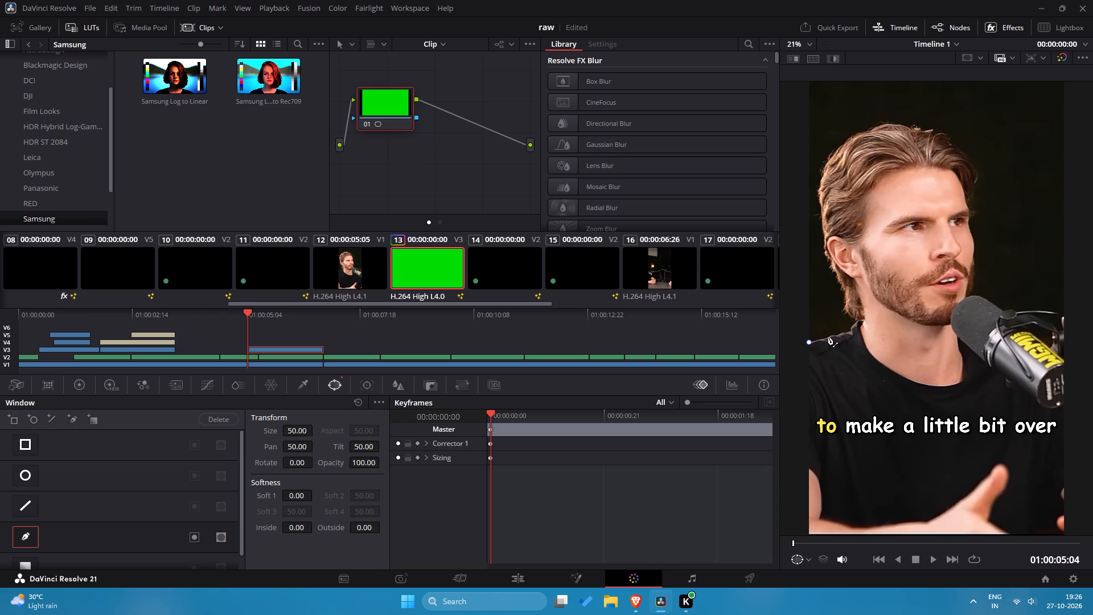
click(827, 337)
click(831, 334)
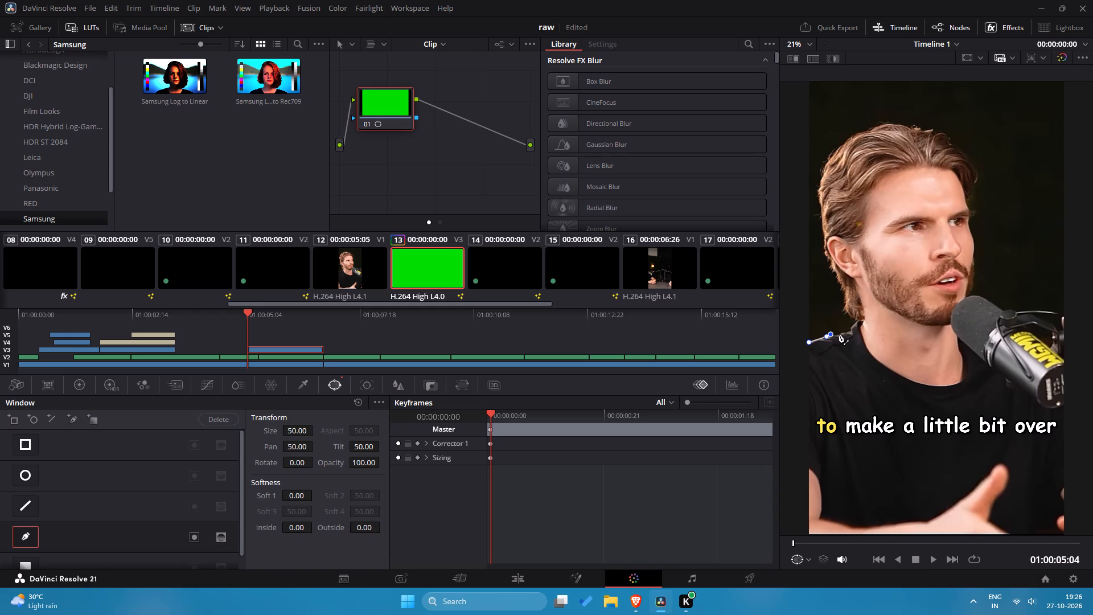
click(839, 334)
click(844, 330)
click(850, 330)
click(852, 322)
click(854, 319)
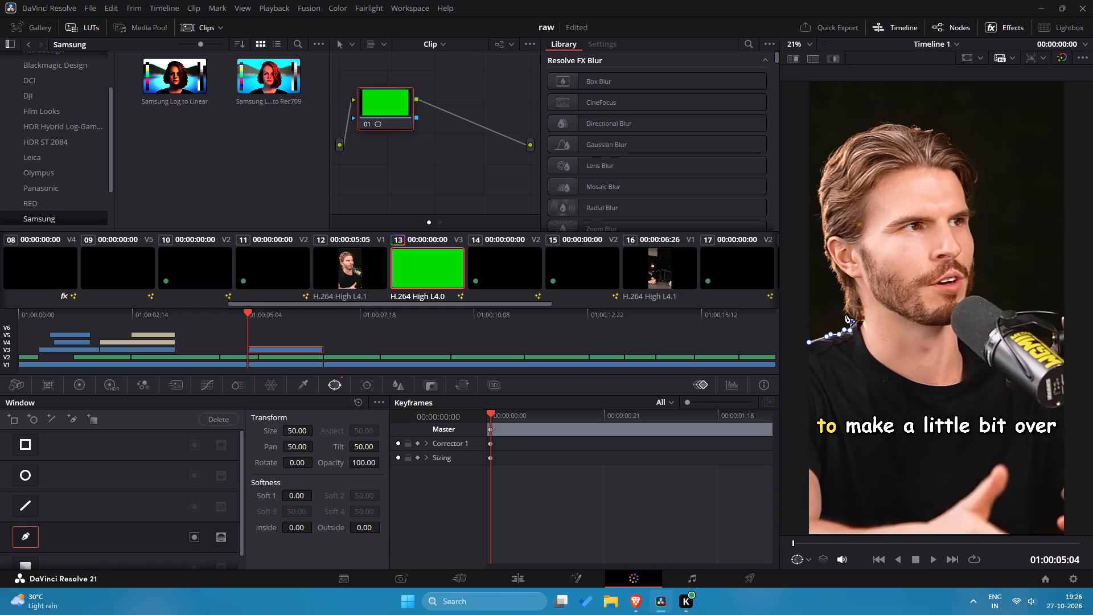
Continue the curve window's outline up the back of the man's neck to behind his ear.
click(845, 310)
click(841, 305)
click(843, 297)
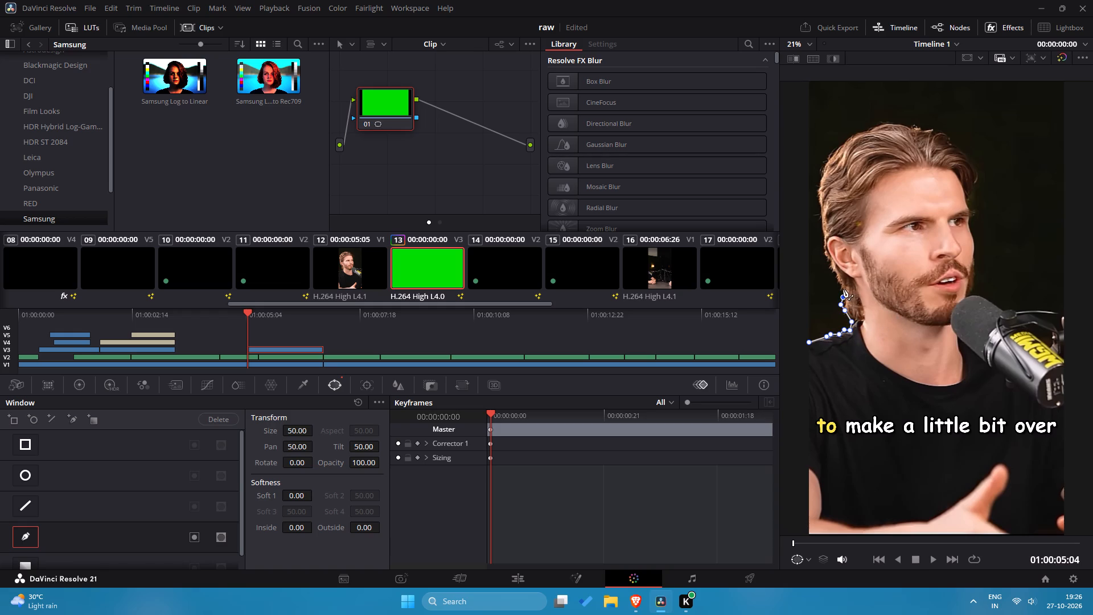
click(843, 289)
click(839, 281)
click(830, 268)
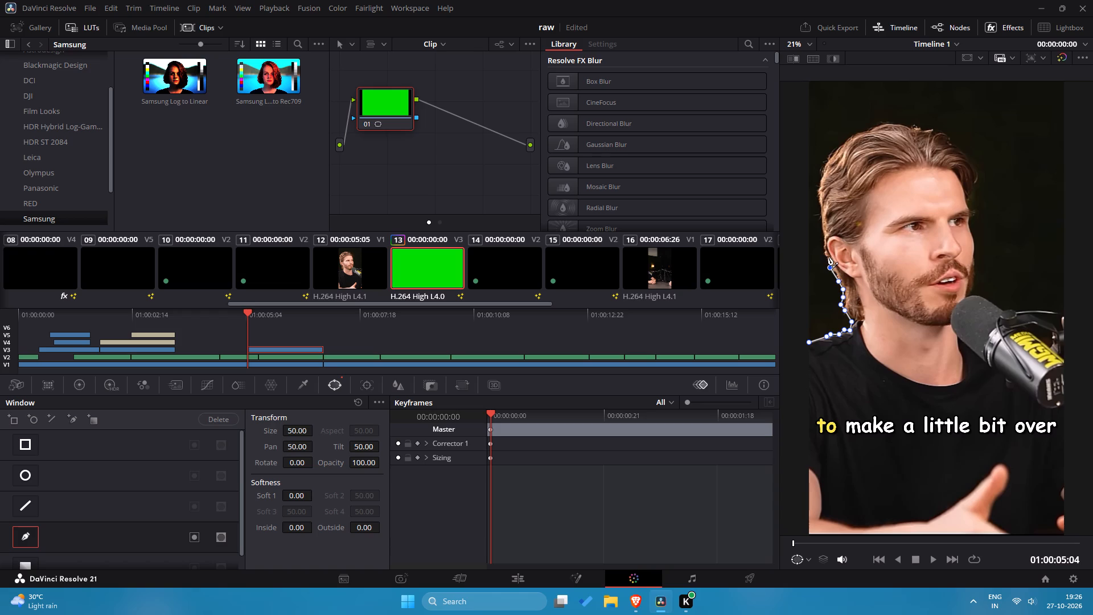
click(828, 256)
click(824, 251)
click(823, 241)
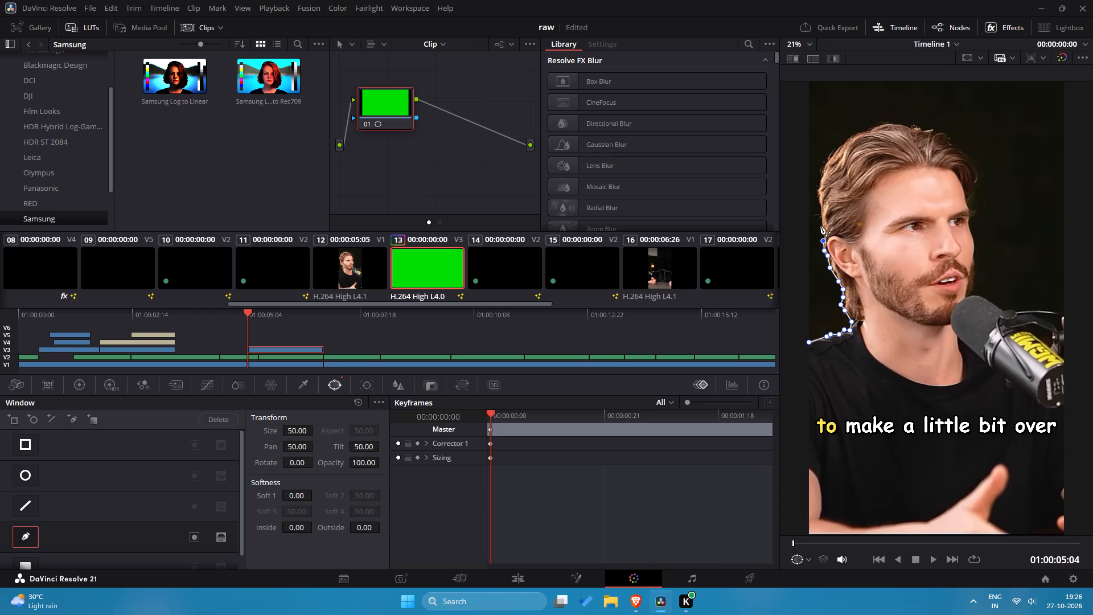
Extend the curve outline closely up the back of the man's hair towards the crown, undoing the point placed too far out.
click(821, 223)
click(820, 207)
click(817, 190)
click(818, 165)
key(ctrl+z)
scroll(827, 188, up, 13)
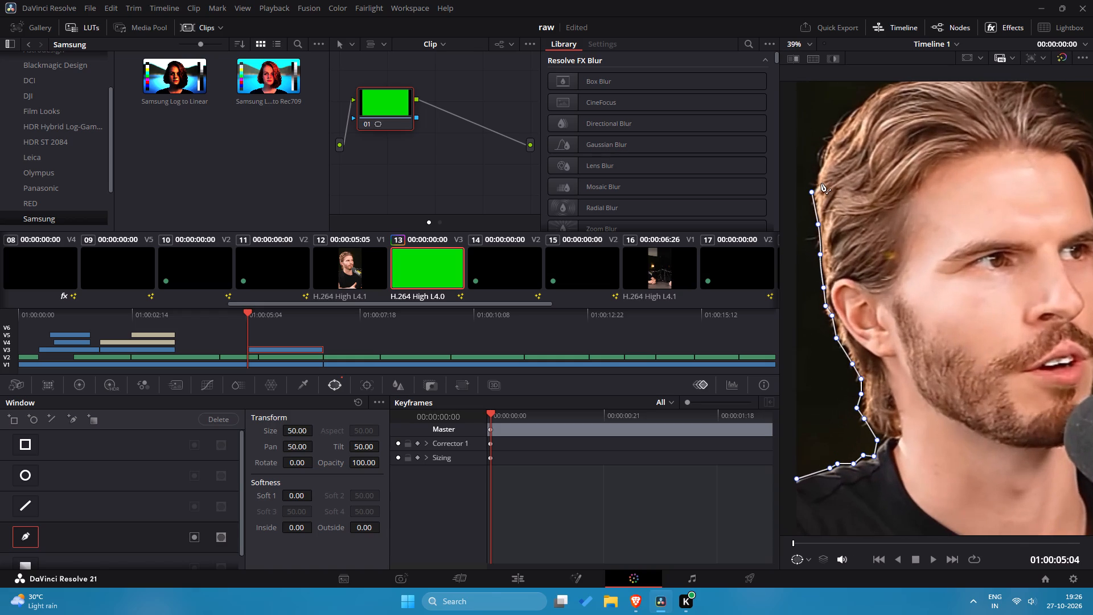
click(817, 184)
click(823, 159)
click(828, 137)
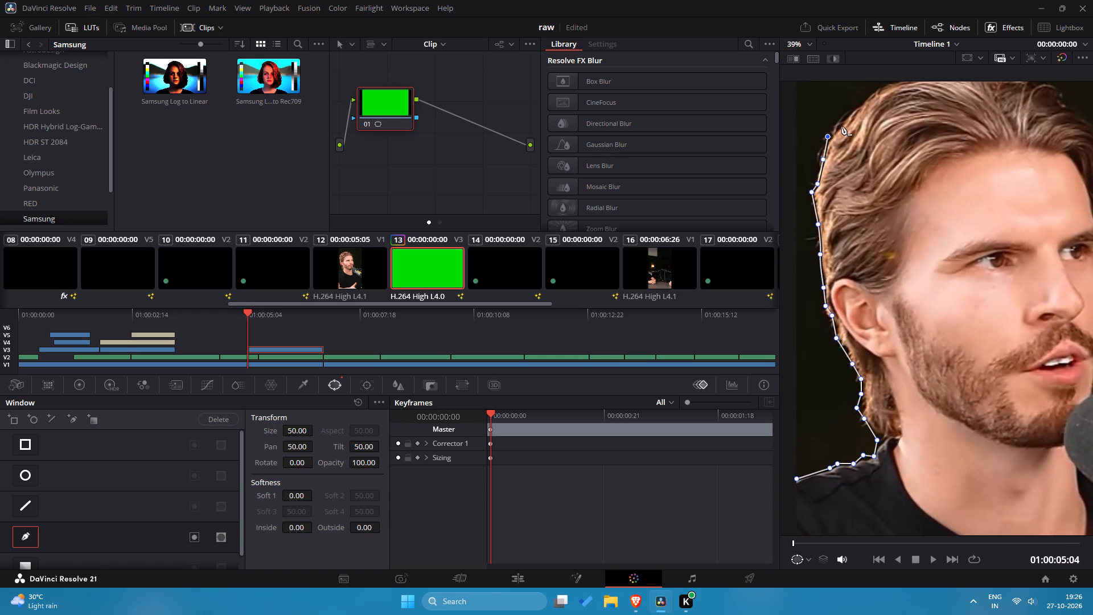
click(841, 126)
click(851, 111)
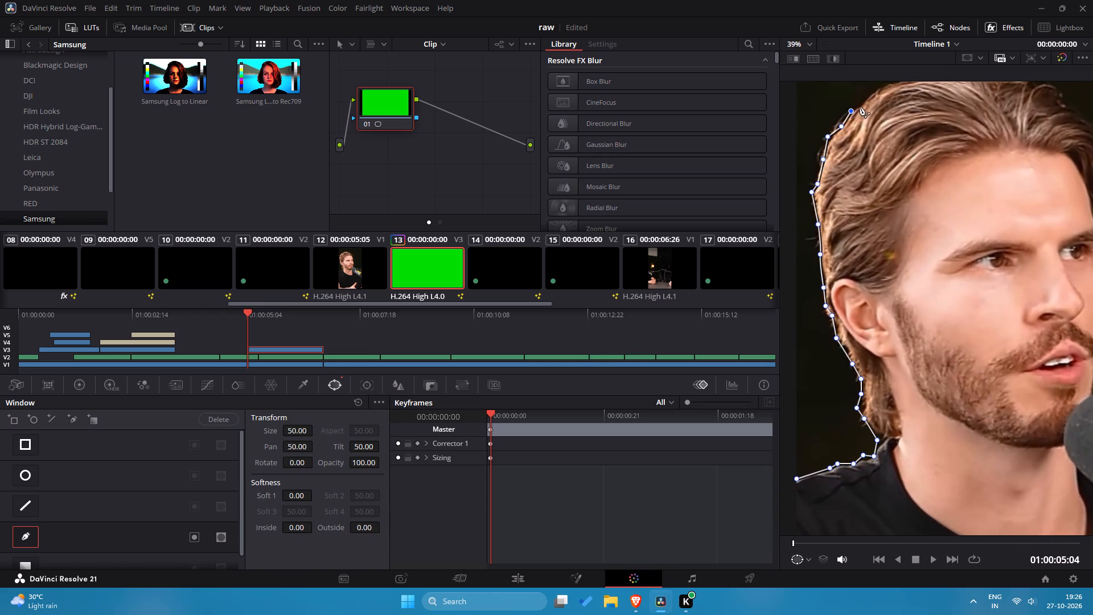
click(861, 106)
click(873, 89)
Carry the curve outline over the crown and along the top edge of the man's hair.
scroll(895, 113, down, 2)
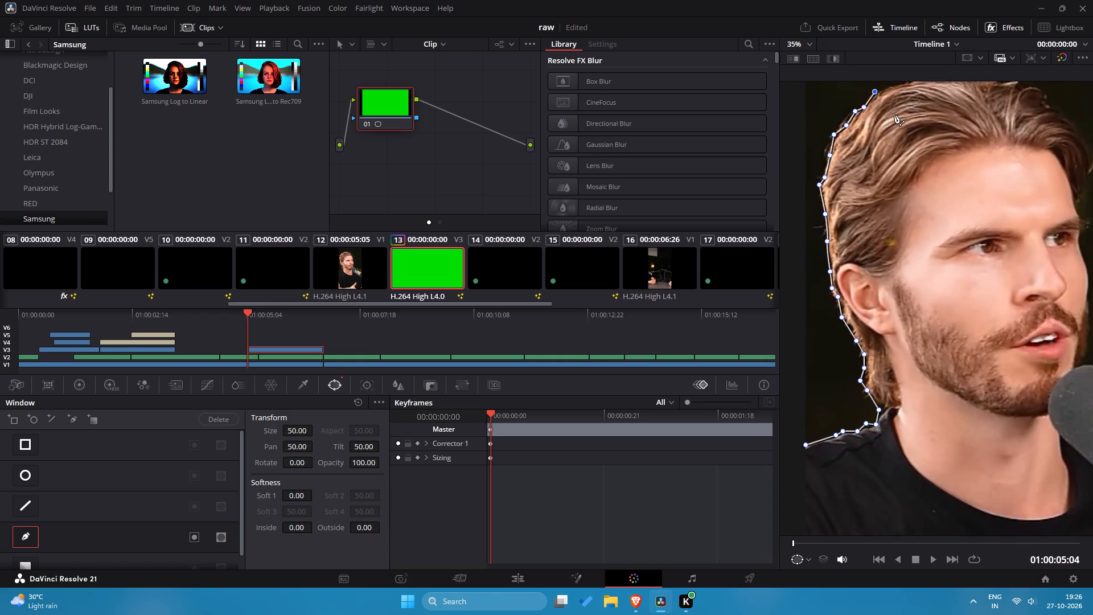
scroll(894, 115, down, 4)
scroll(903, 103, up, 4)
scroll(907, 105, down, 6)
ctrl+scroll(931, 131, up, 1)
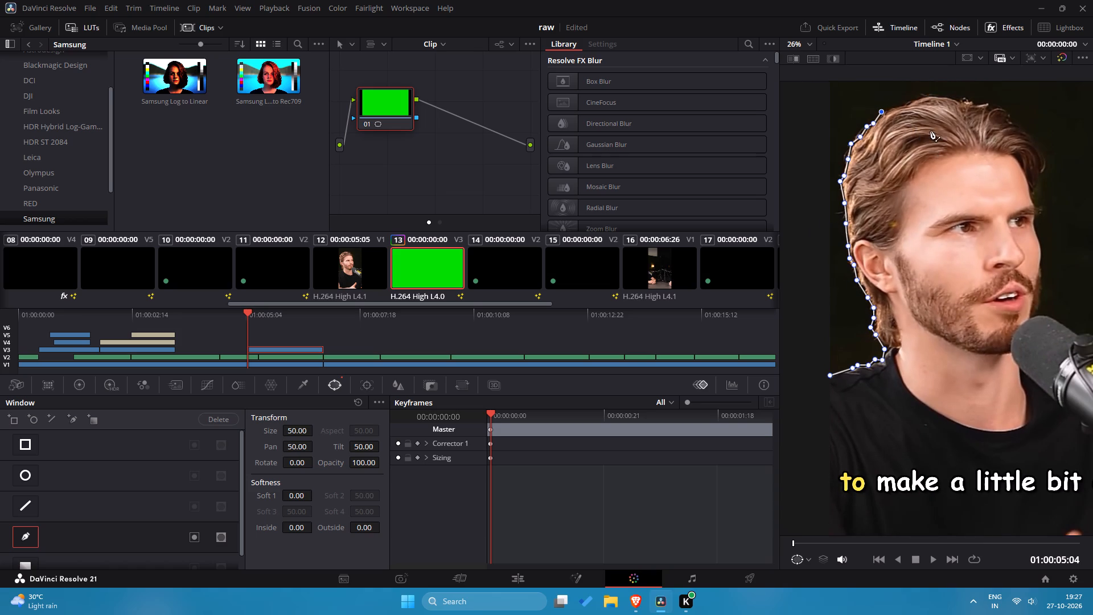
ctrl+scroll(930, 131, up, 2)
scroll(886, 138, up, 7)
click(889, 138)
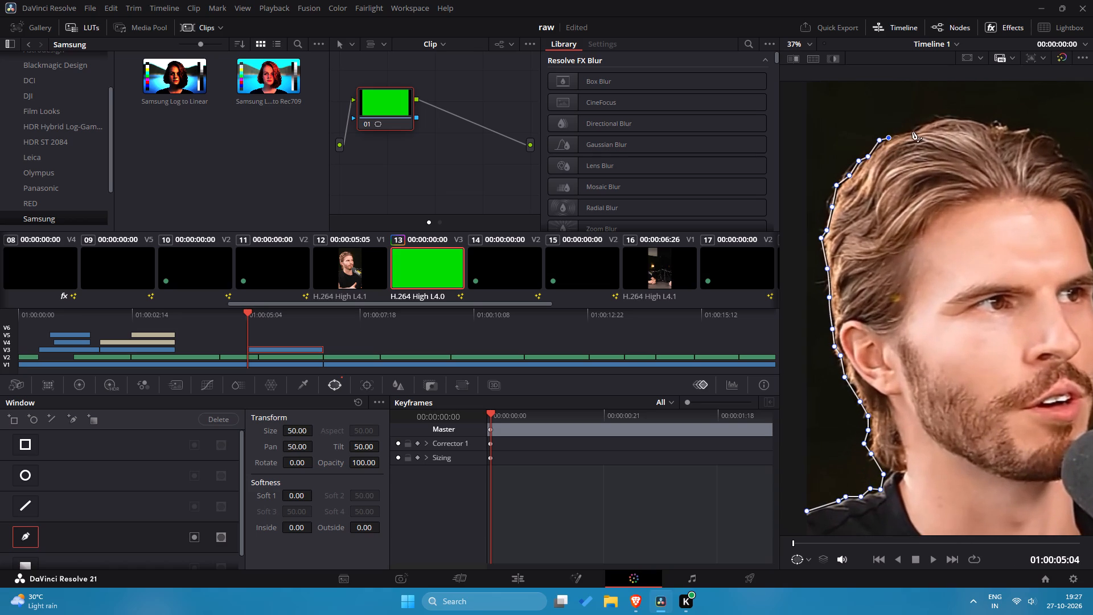
click(912, 132)
click(926, 123)
click(946, 116)
click(959, 118)
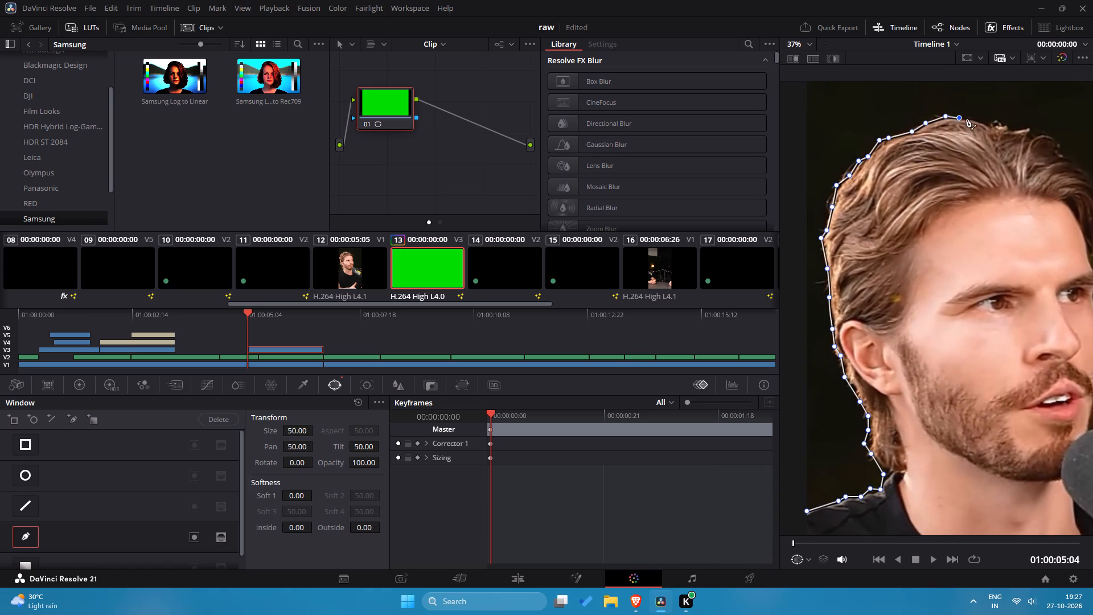
click(977, 120)
click(988, 125)
click(995, 120)
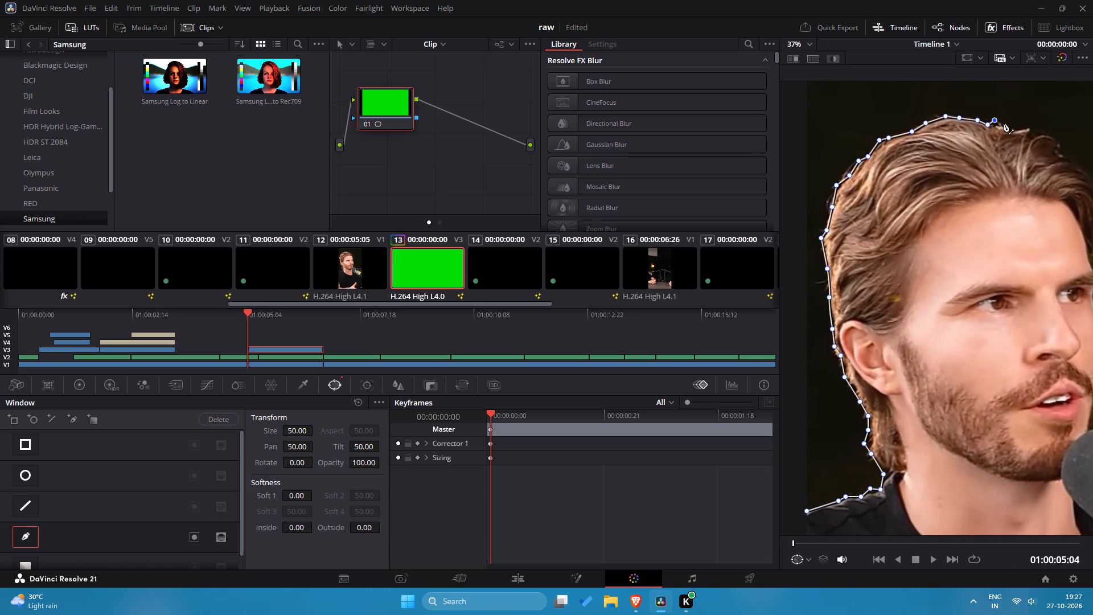
Trace the loose tufts along the top of the man's hair, continuing the outline towards the front of the head.
click(1005, 122)
click(1018, 125)
click(1010, 131)
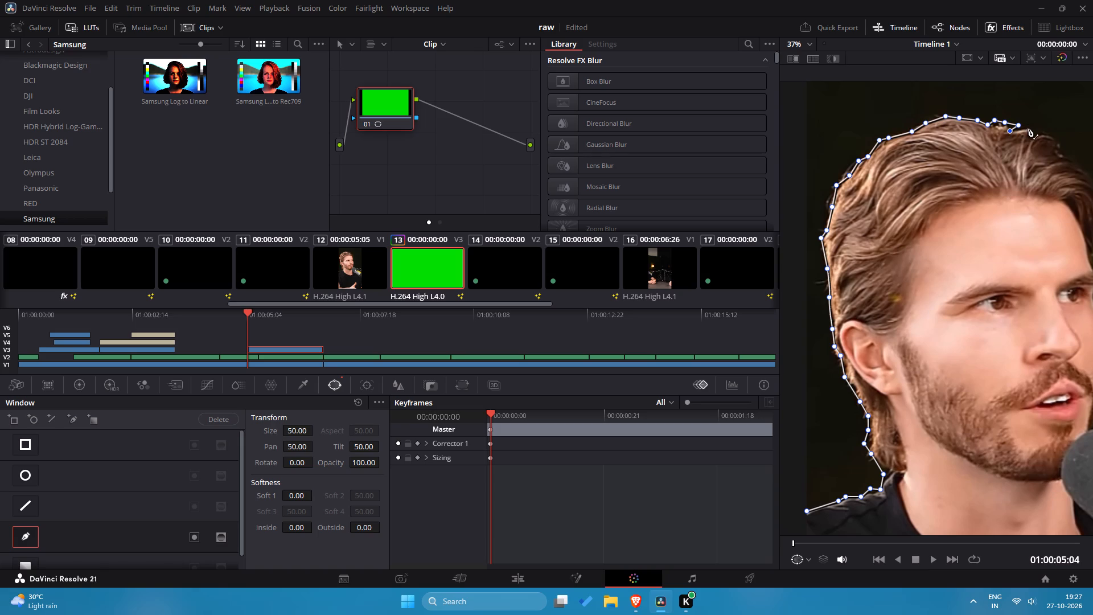
click(1030, 128)
click(1030, 134)
click(1040, 133)
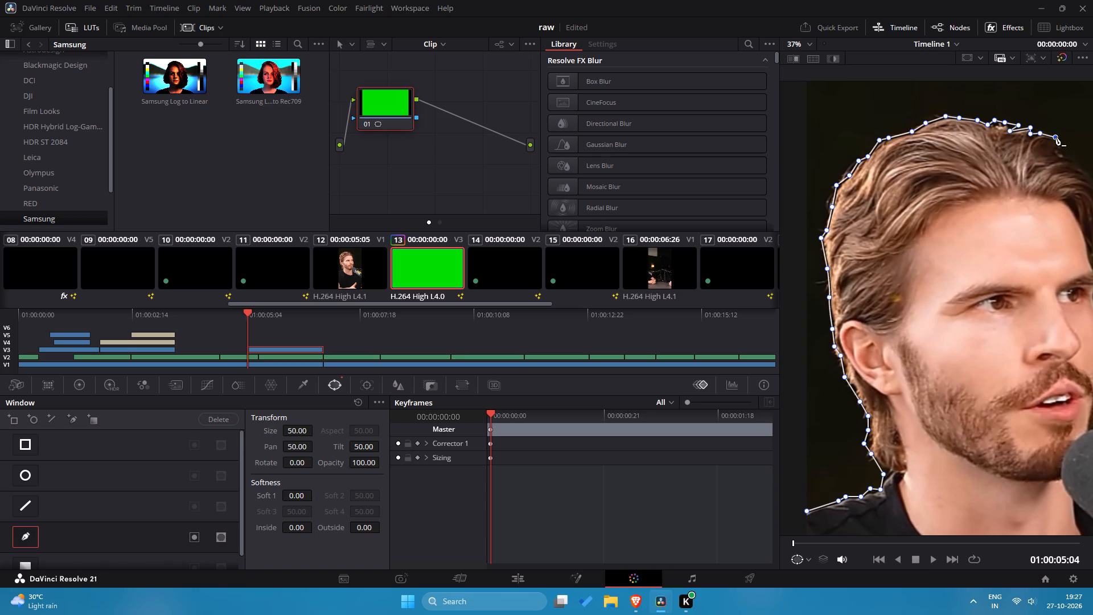
click(1055, 137)
click(1057, 144)
click(1068, 151)
Continue the curve outline around the front of the hair, down the forehead and around the far eyebrow.
key(z)
scroll(953, 157, up, 12)
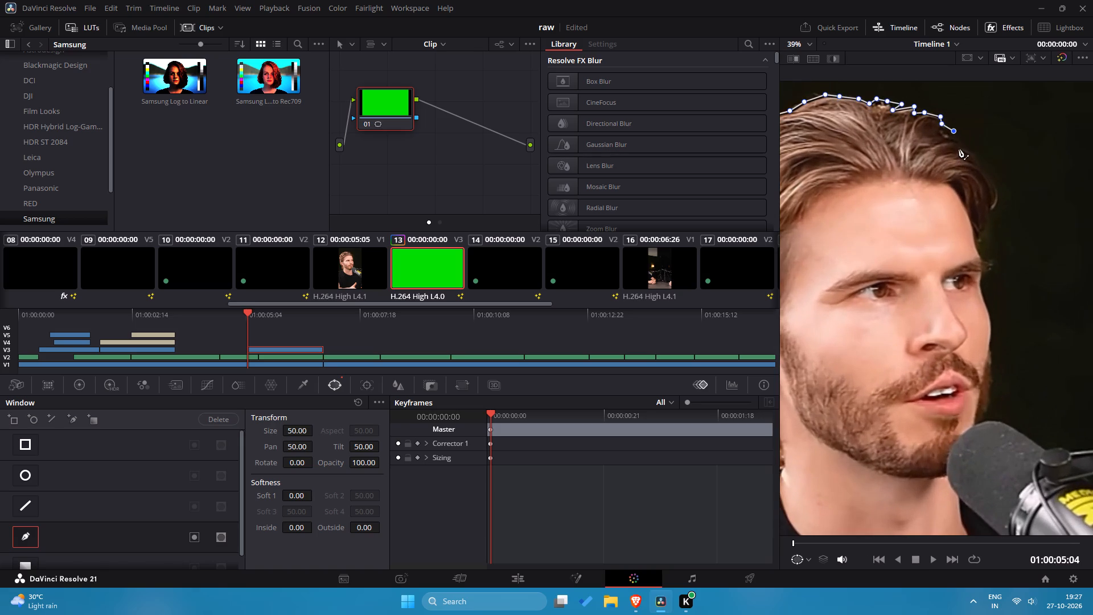
scroll(959, 149, up, 1)
click(960, 143)
click(976, 153)
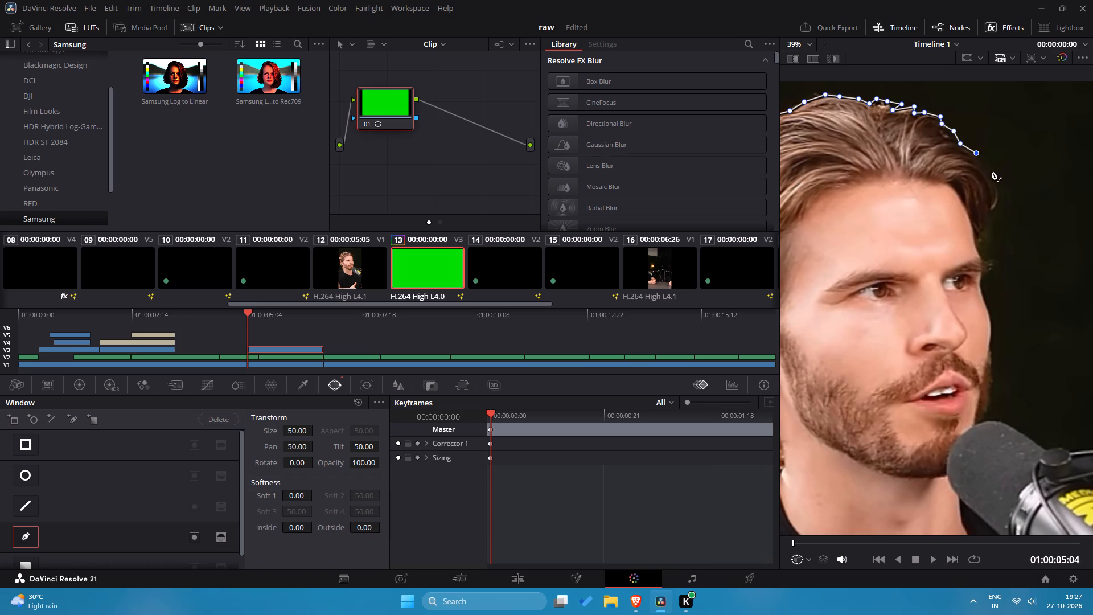
click(992, 171)
click(1001, 198)
click(994, 213)
click(988, 229)
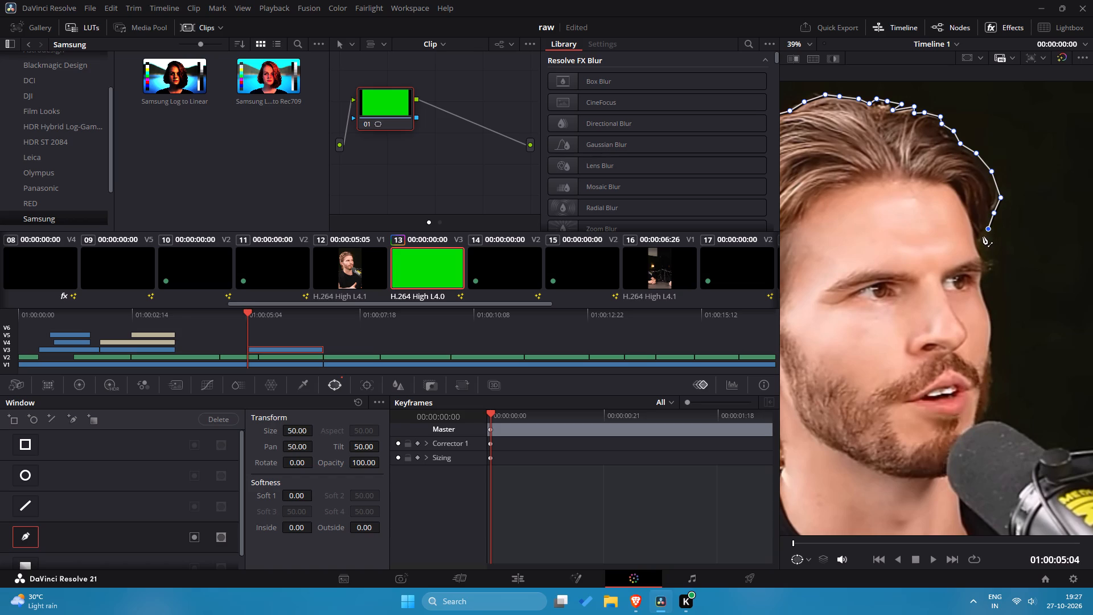
click(981, 245)
click(980, 254)
click(991, 261)
click(995, 268)
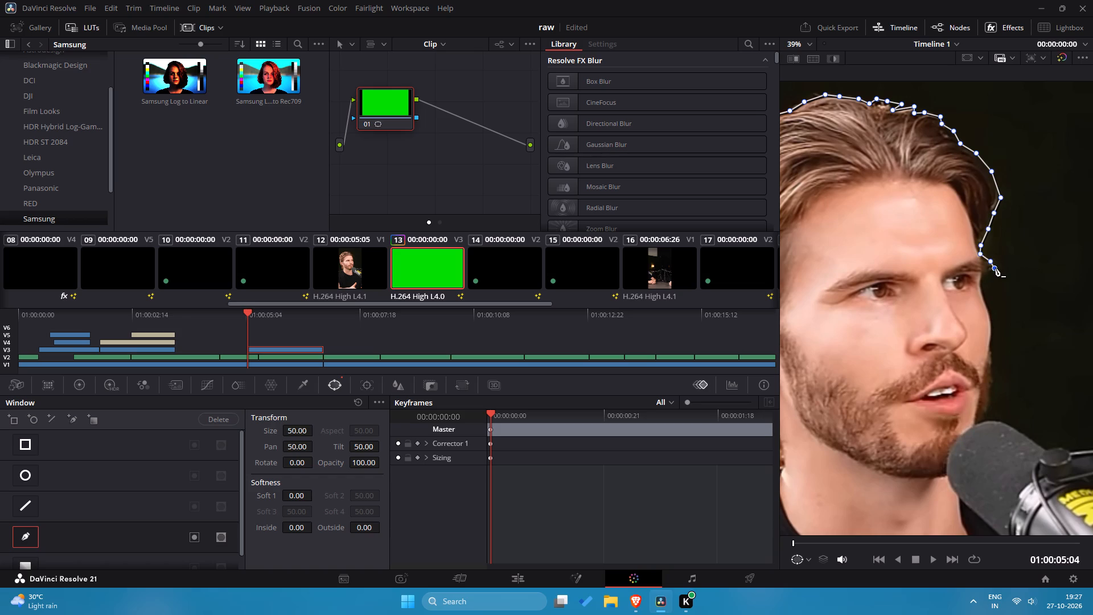
click(984, 276)
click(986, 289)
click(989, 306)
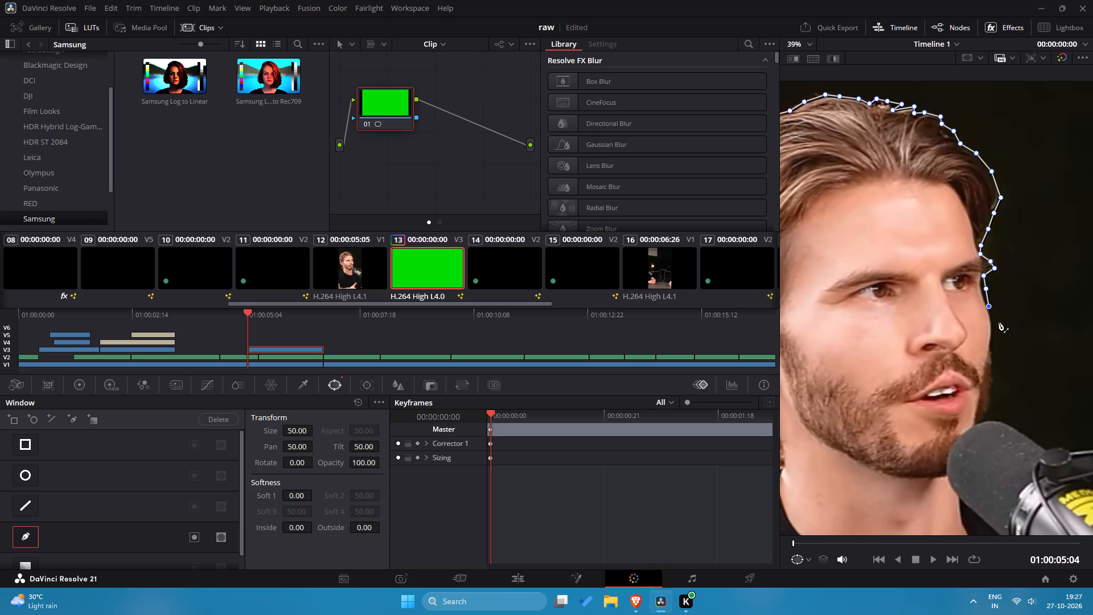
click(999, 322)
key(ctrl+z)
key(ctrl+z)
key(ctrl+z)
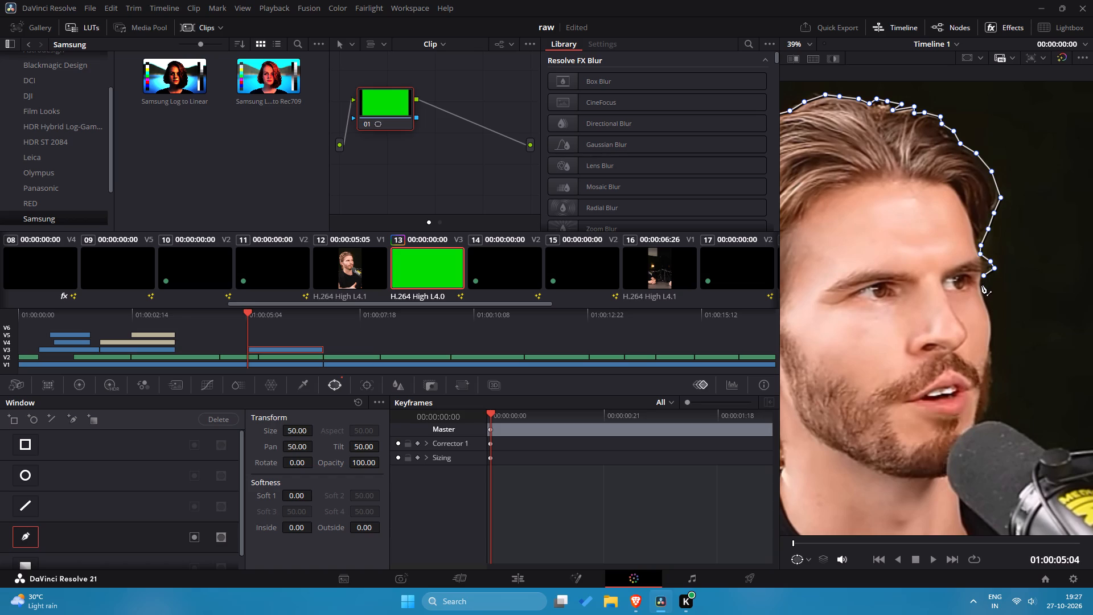
Continue the curve outline from the far eyebrow down the nose, mouth and chin side of the face to the microphone's top.
click(982, 285)
click(987, 296)
click(989, 306)
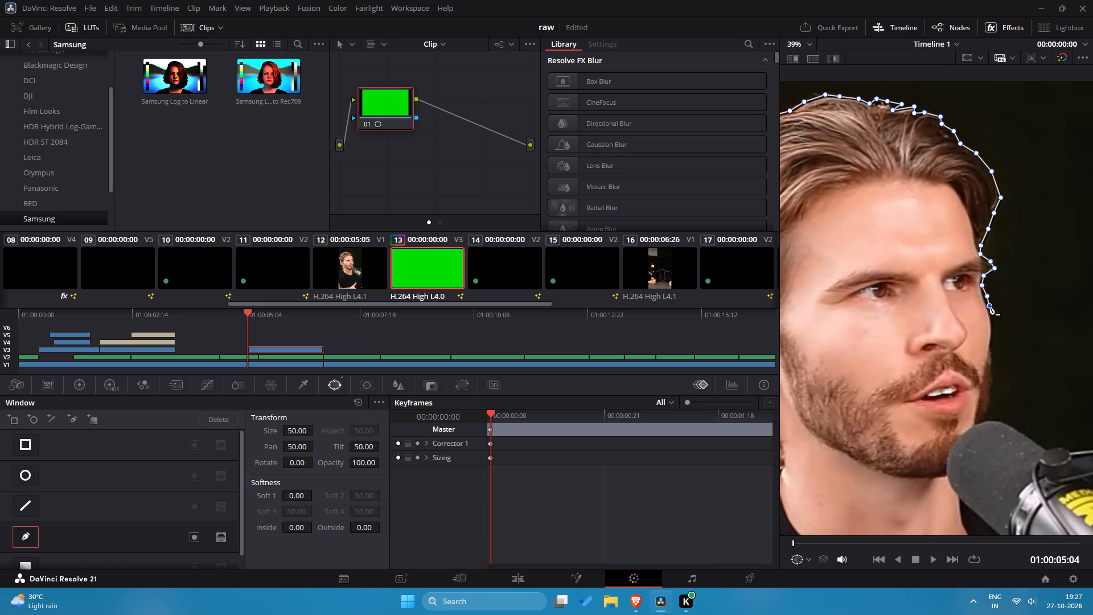
click(991, 317)
click(993, 331)
click(993, 348)
click(993, 364)
click(992, 383)
click(989, 405)
scroll(988, 404, down, 2)
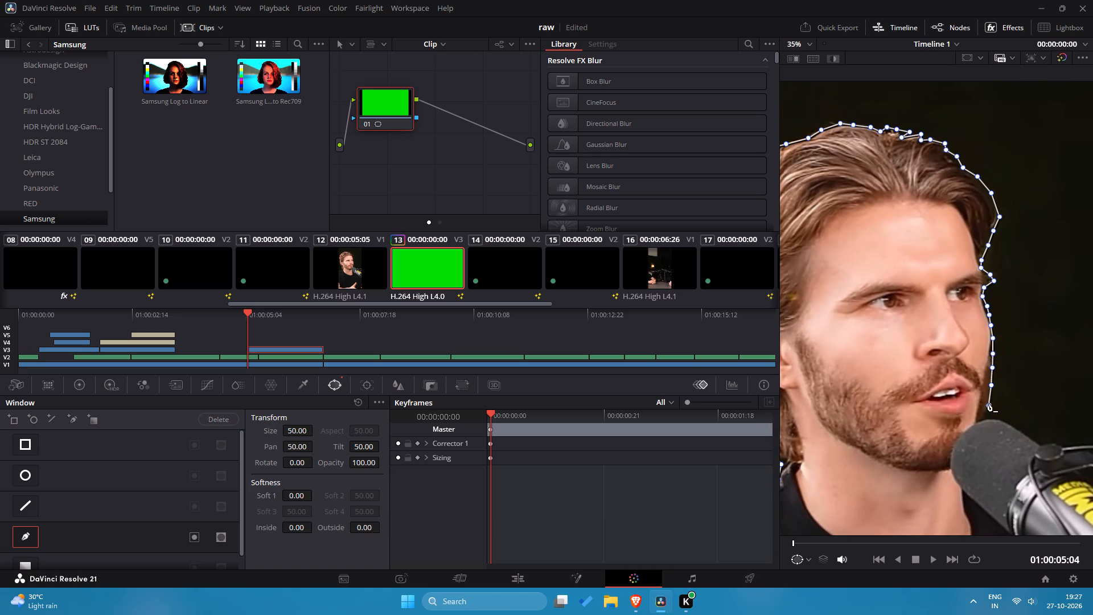
click(986, 416)
Carry the curve outline along the microphone's upper edge and its mount to the side edge of the frame.
click(1002, 421)
click(1013, 428)
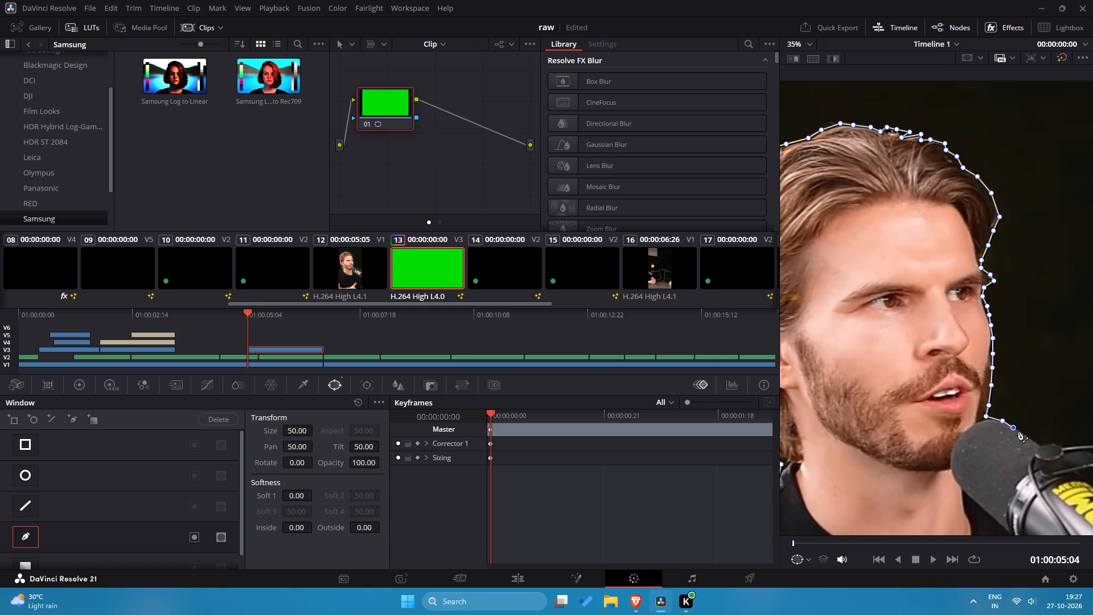
click(1028, 439)
click(1038, 445)
key(z)
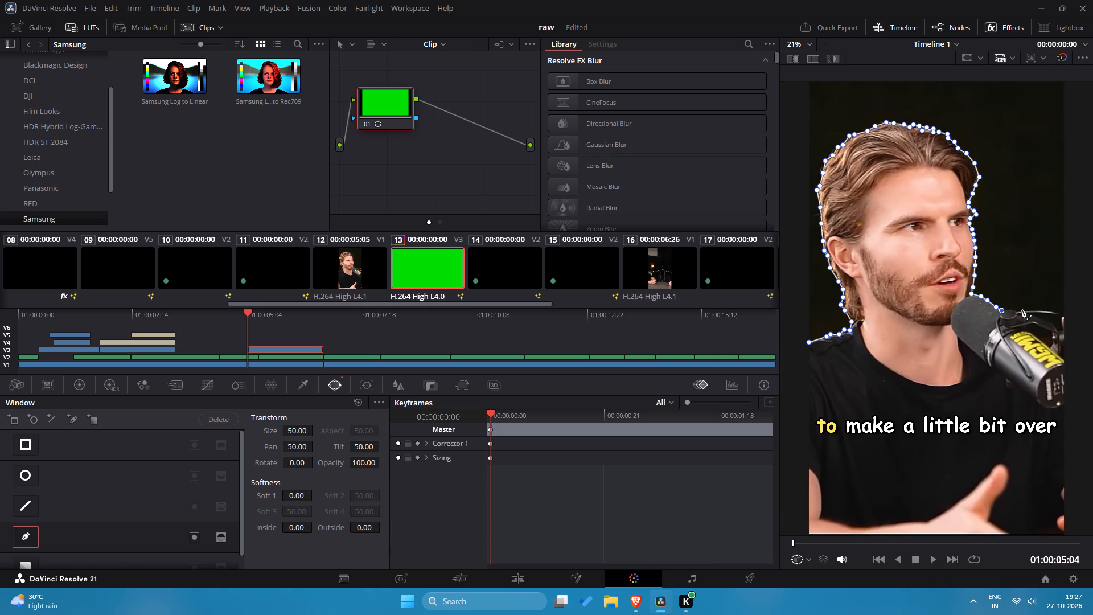
scroll(1015, 317, up, 10)
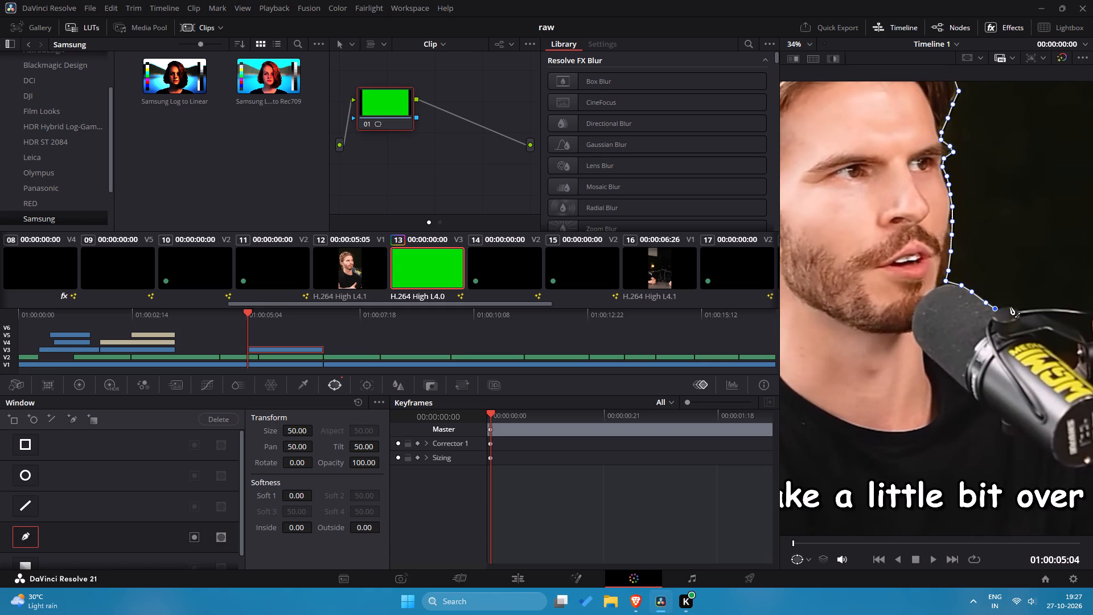
click(1012, 309)
click(1019, 312)
click(1027, 310)
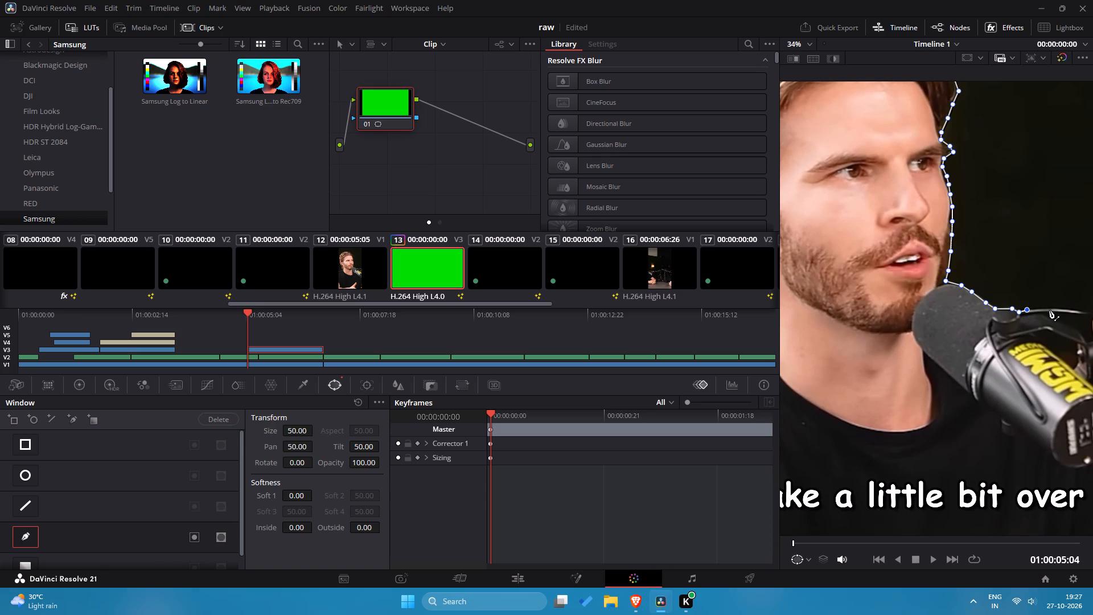
click(1058, 309)
click(1079, 311)
click(1092, 317)
scroll(1092, 317, up, 1)
key(z)
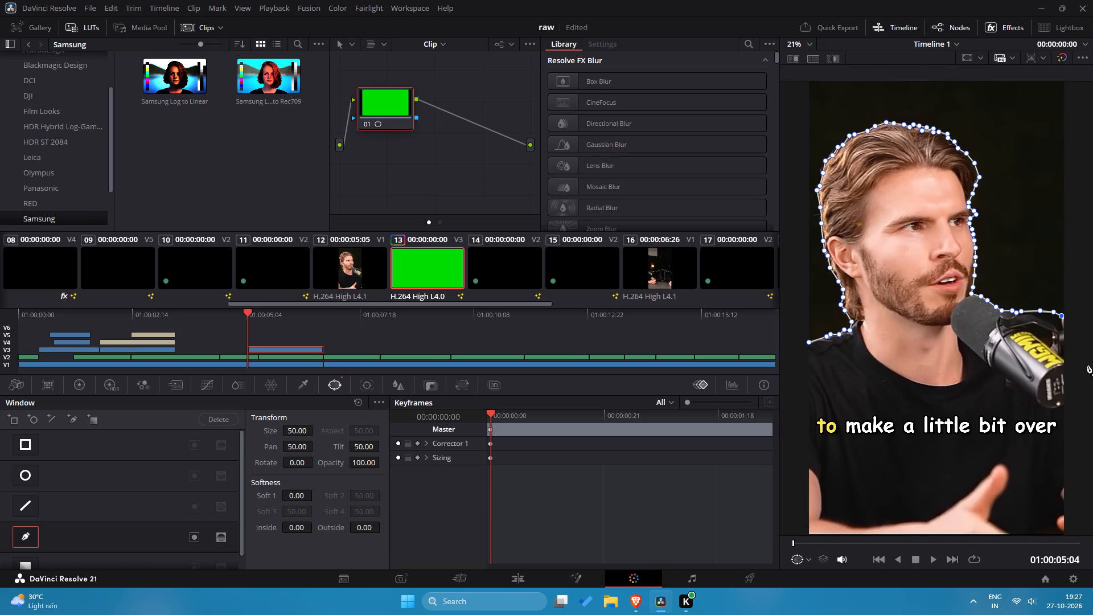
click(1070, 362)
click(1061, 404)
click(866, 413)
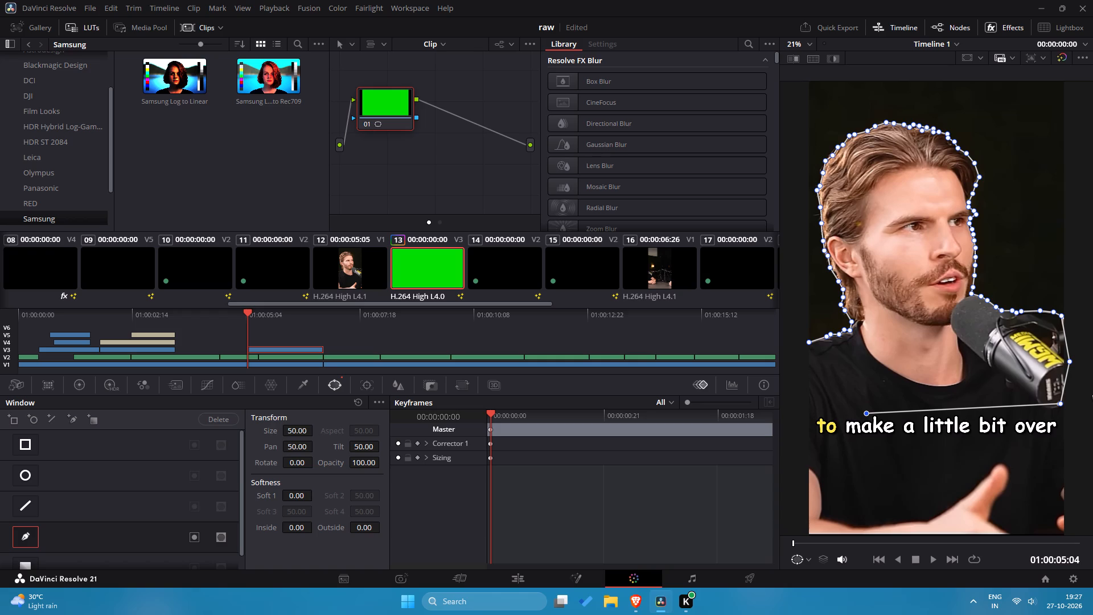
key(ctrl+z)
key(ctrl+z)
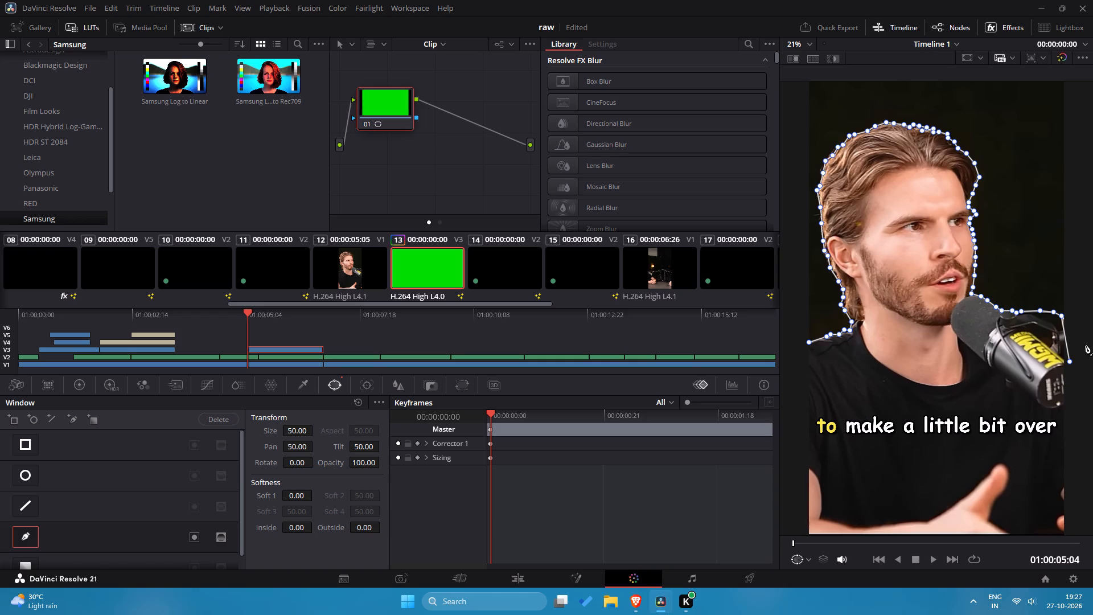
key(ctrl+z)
Run the curve outline down outside the frame, along its bottom edge and up behind the man's shoulder, closing it at the first point.
click(1069, 454)
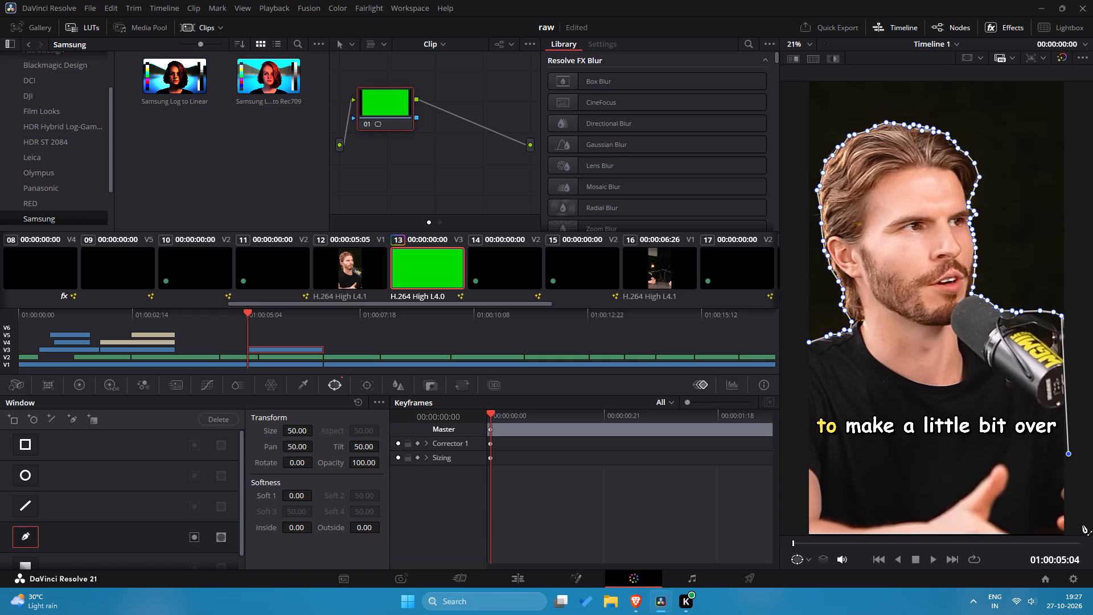
click(1080, 530)
click(1001, 538)
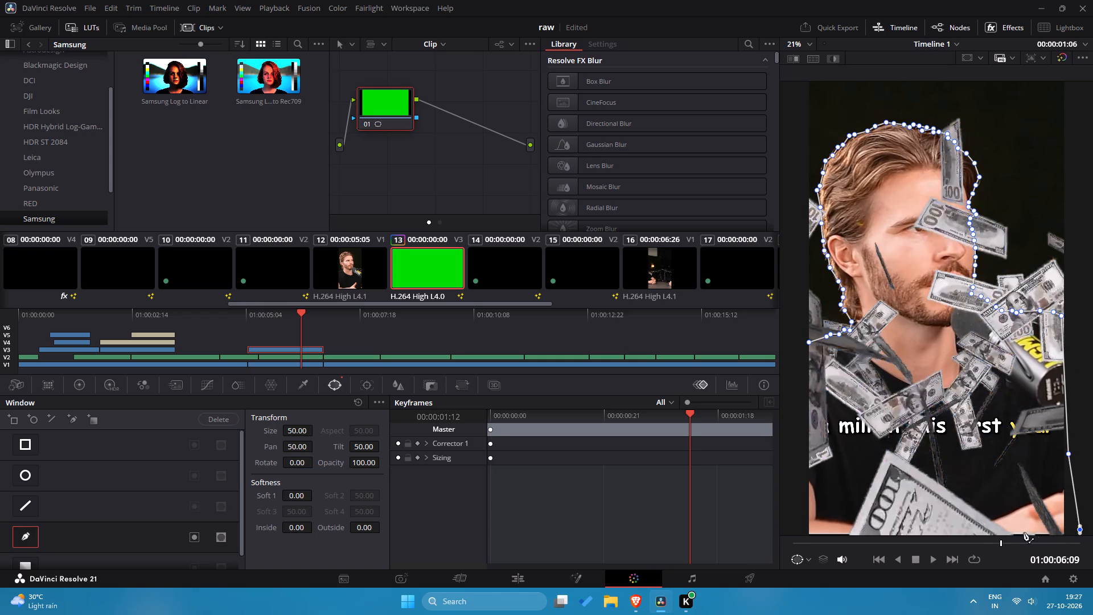
drag(993, 545, 866, 552)
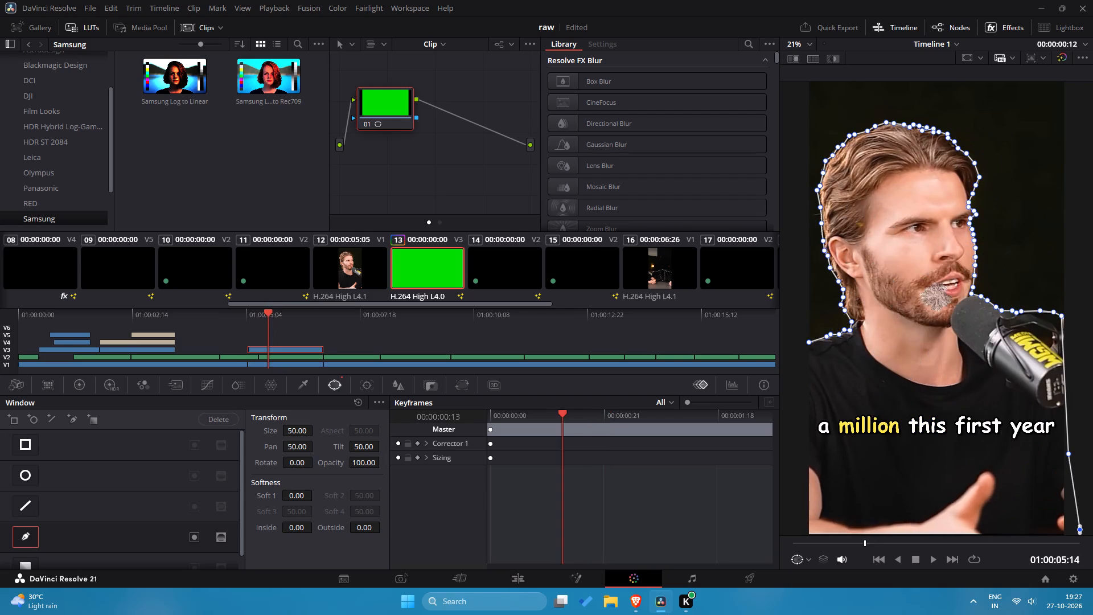
drag(866, 552, 791, 544)
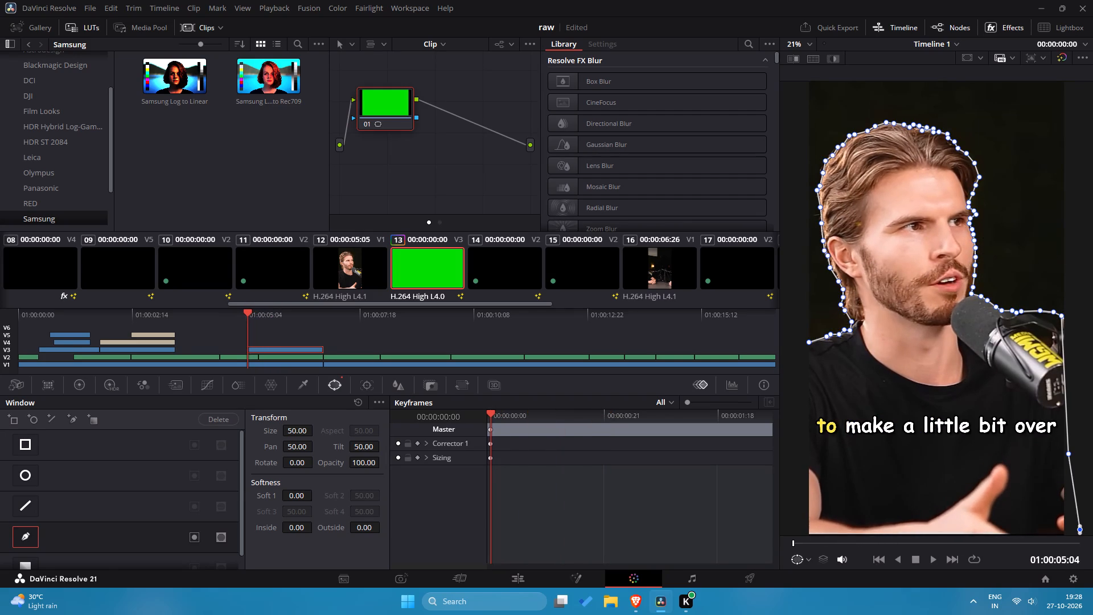
click(984, 530)
click(899, 531)
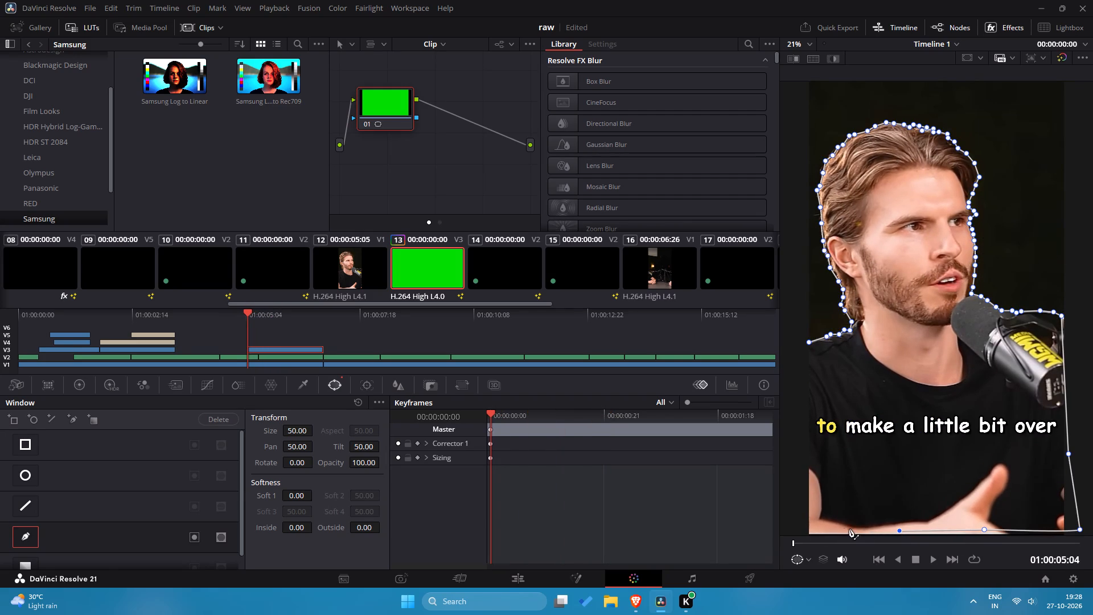
click(825, 527)
click(813, 532)
click(800, 524)
click(802, 381)
click(801, 351)
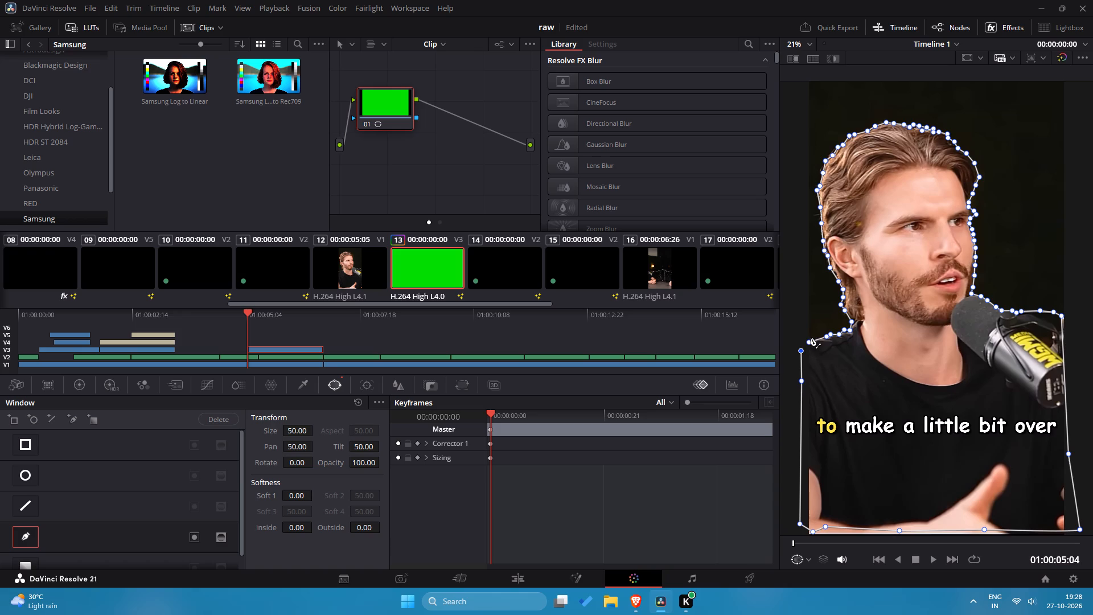
click(808, 343)
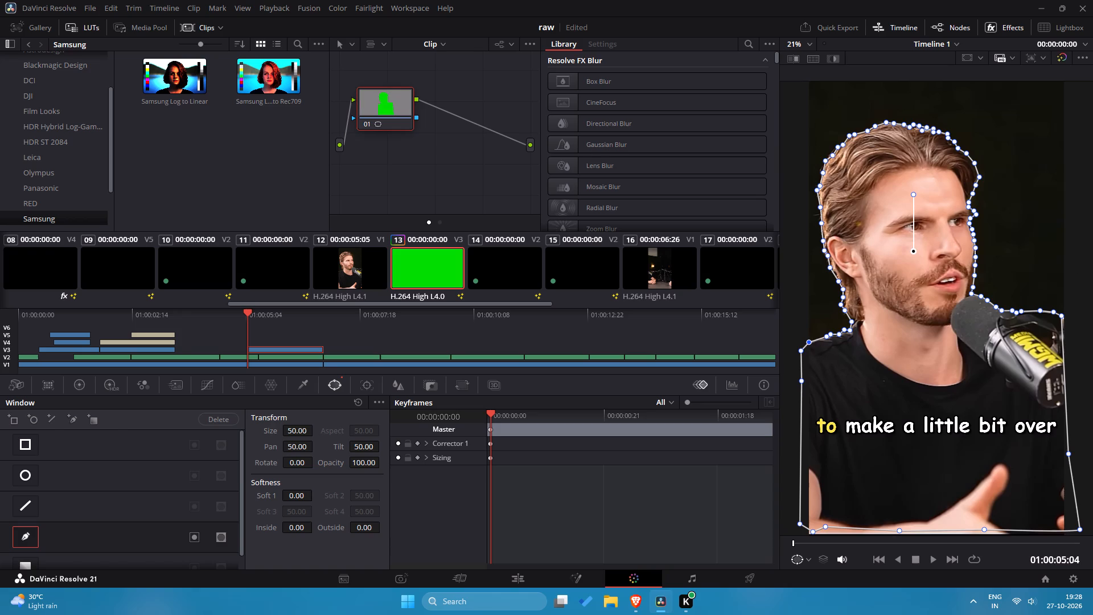
Track the closed window forward through the money clip, and play back the section on the Edit page timeline.
click(370, 386)
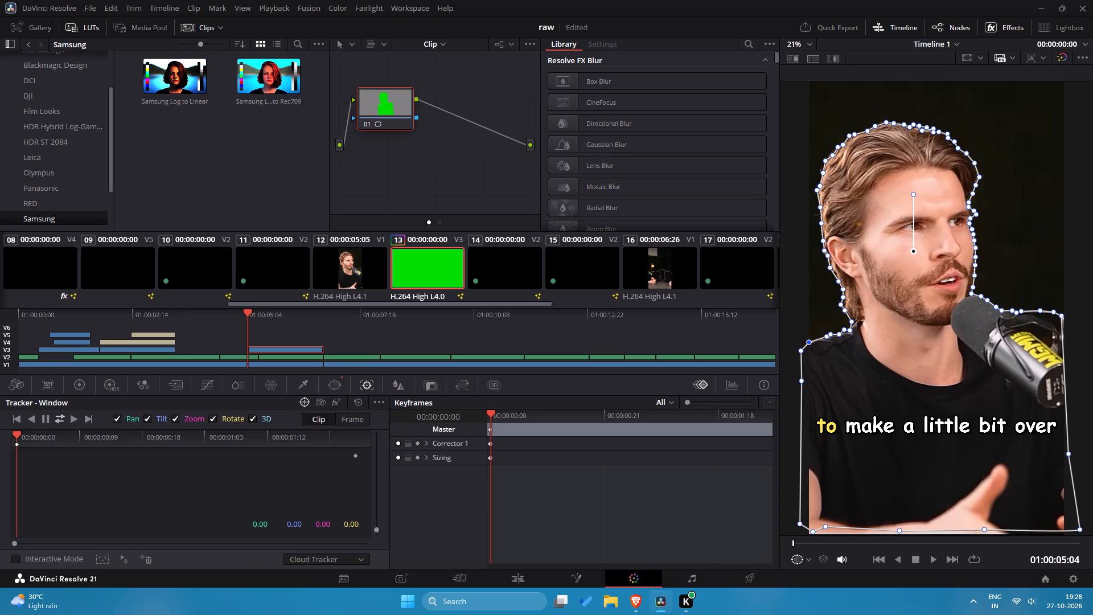
click(62, 420)
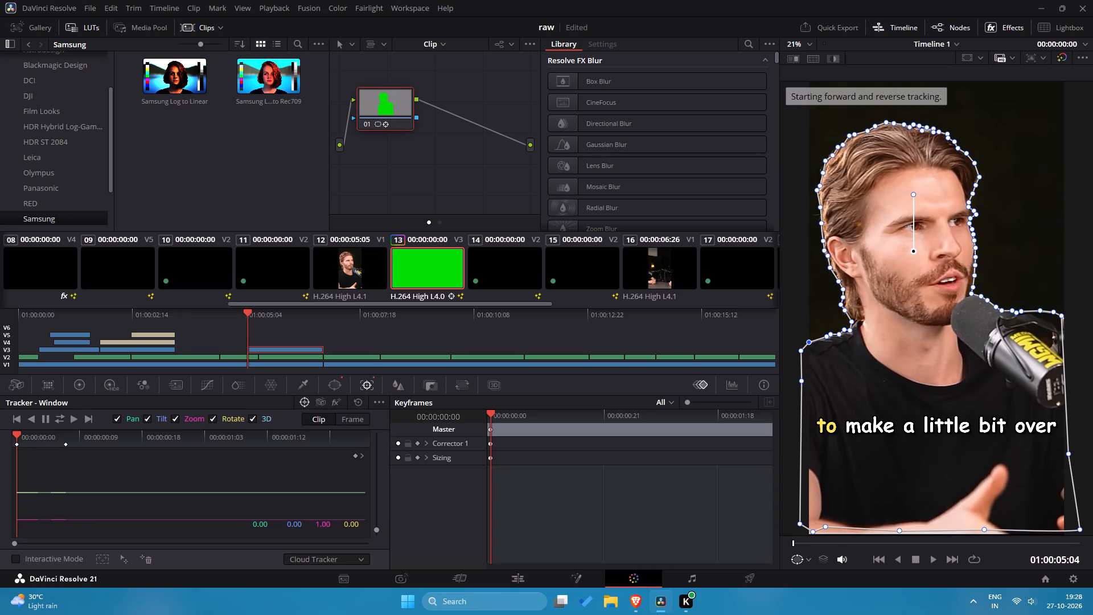
click(569, 584)
click(528, 580)
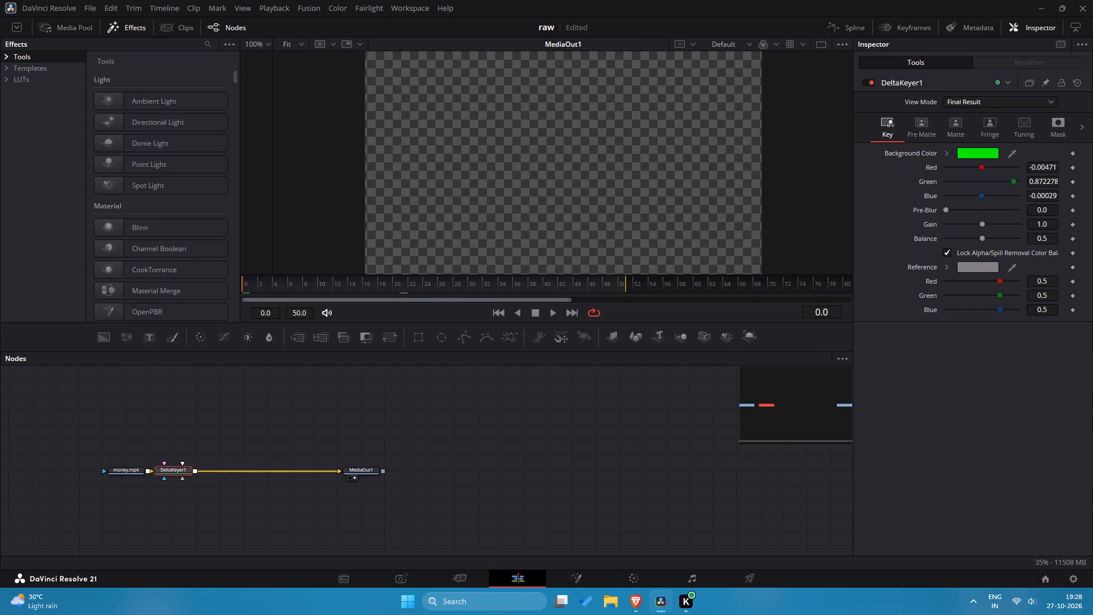
key(space)
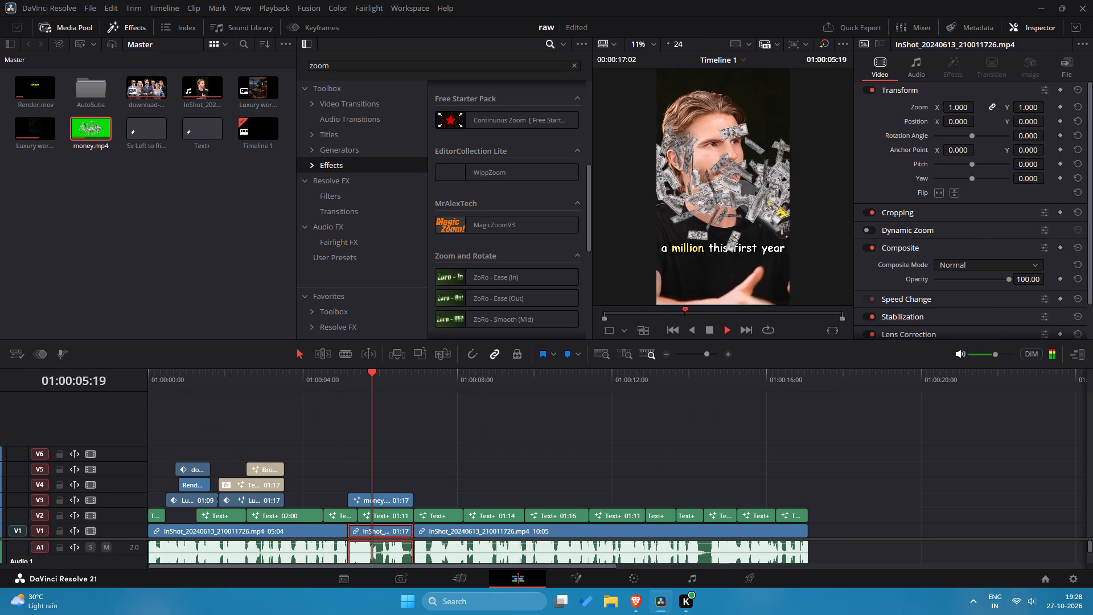
key(space)
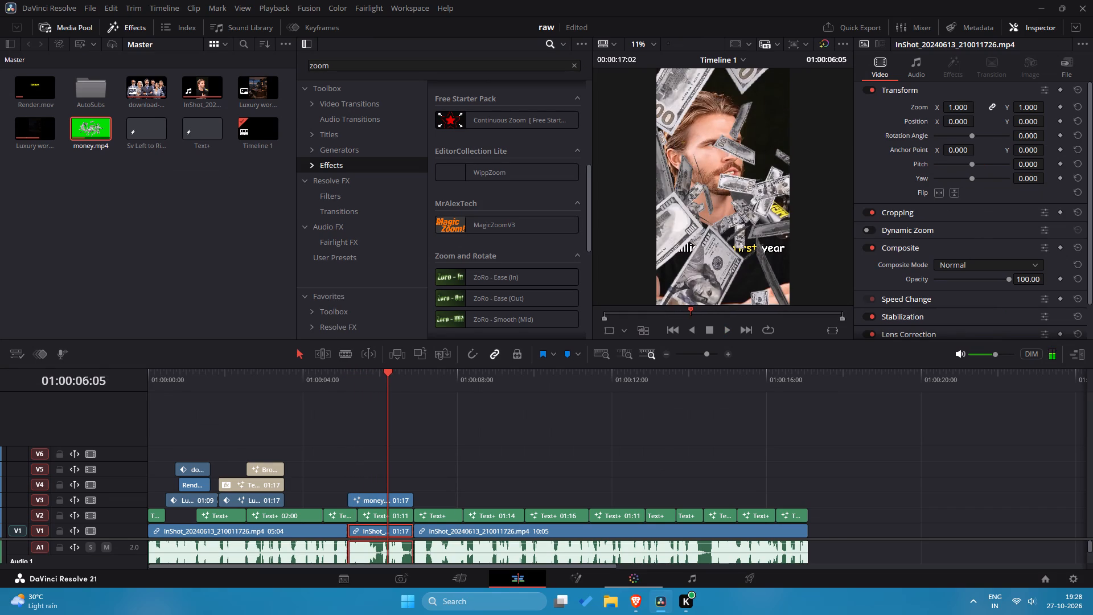
Add an alpha output to the money clip's node graph on the Color page.
click(624, 579)
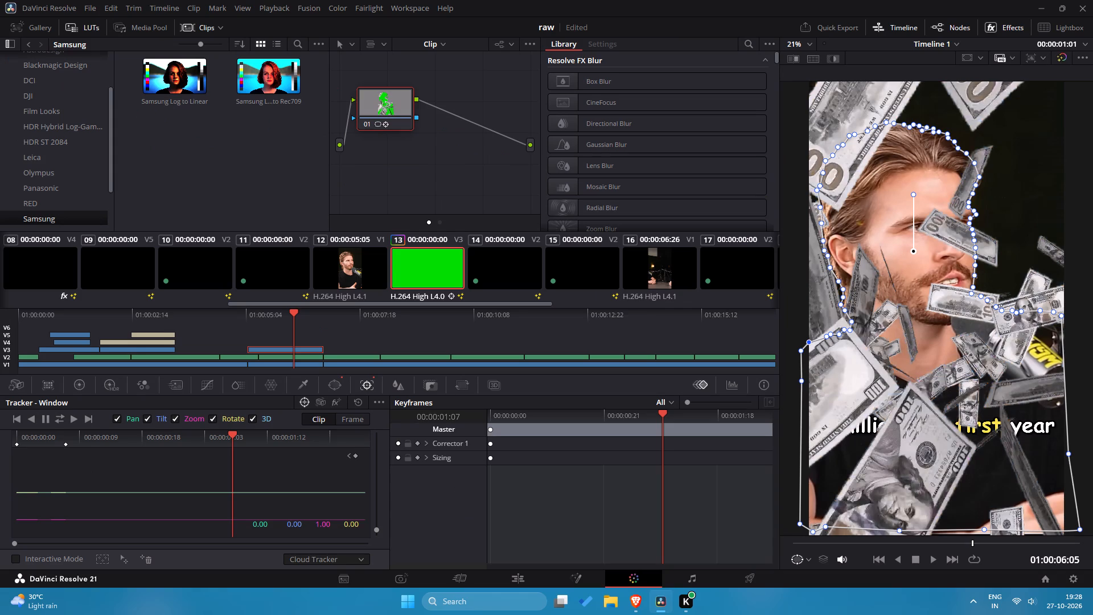
right_click(463, 154)
click(491, 210)
On the Color page, select the talking-head clip beneath the money clip and move the playhead to its first frame, 01:00:05:04.
click(367, 269)
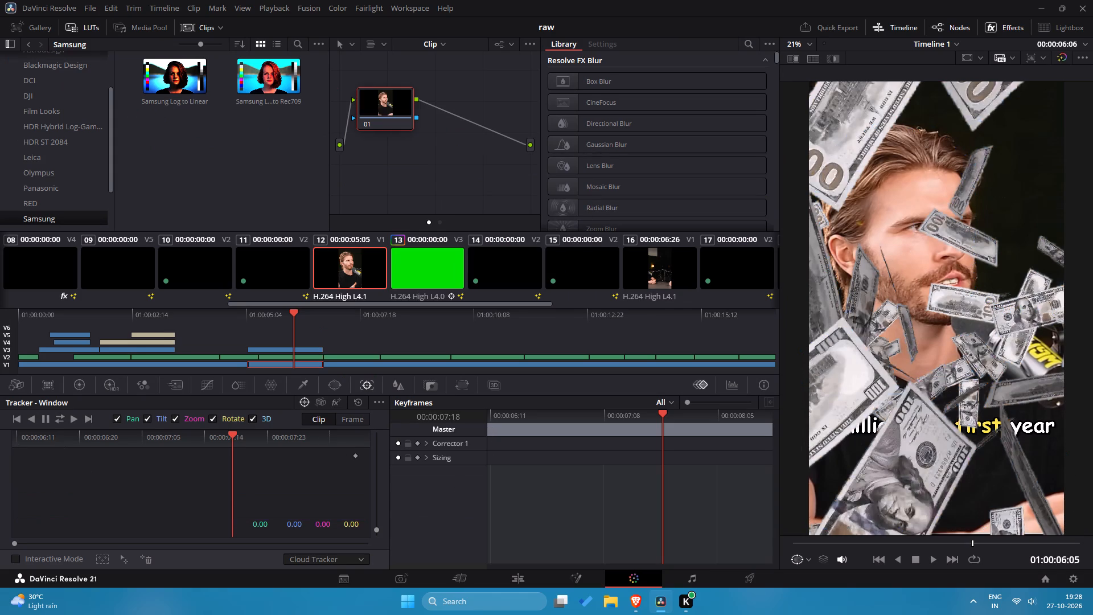
click(438, 257)
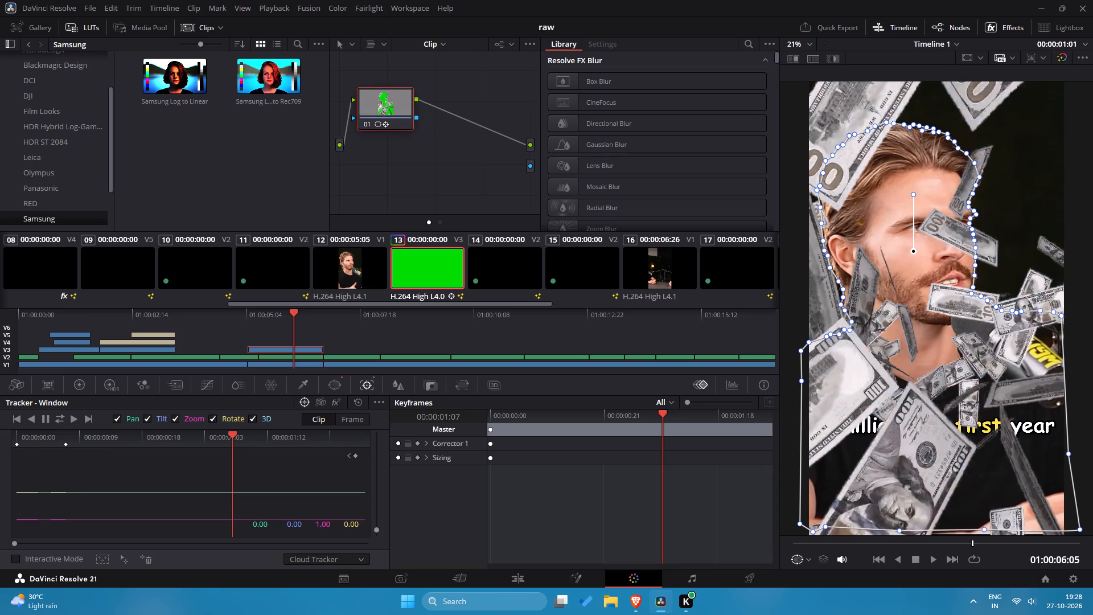
click(442, 260)
double_click(440, 264)
click(293, 363)
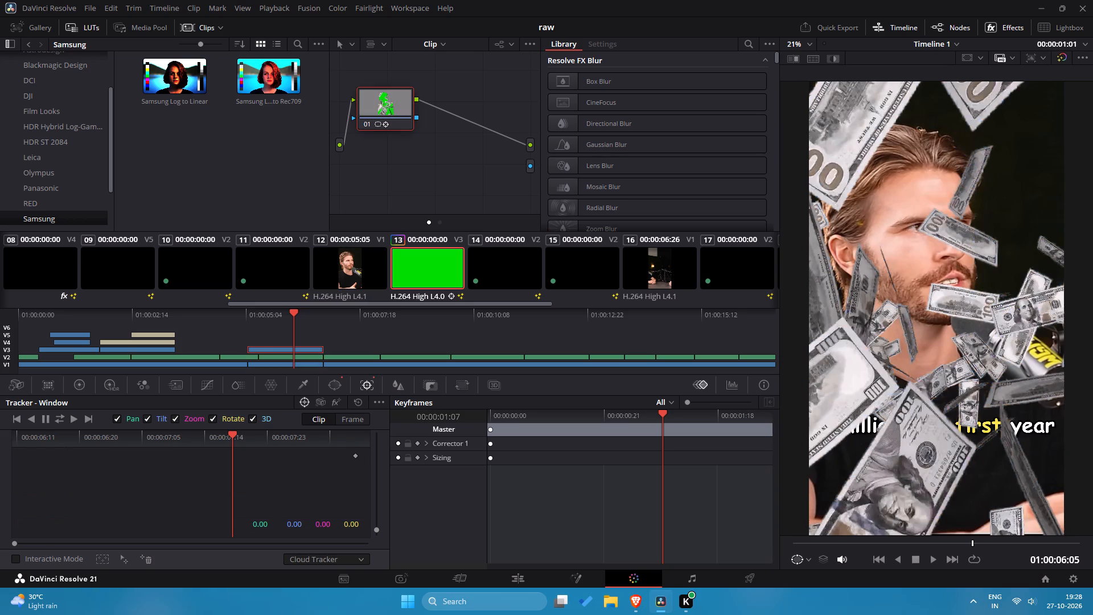
triple_click(430, 268)
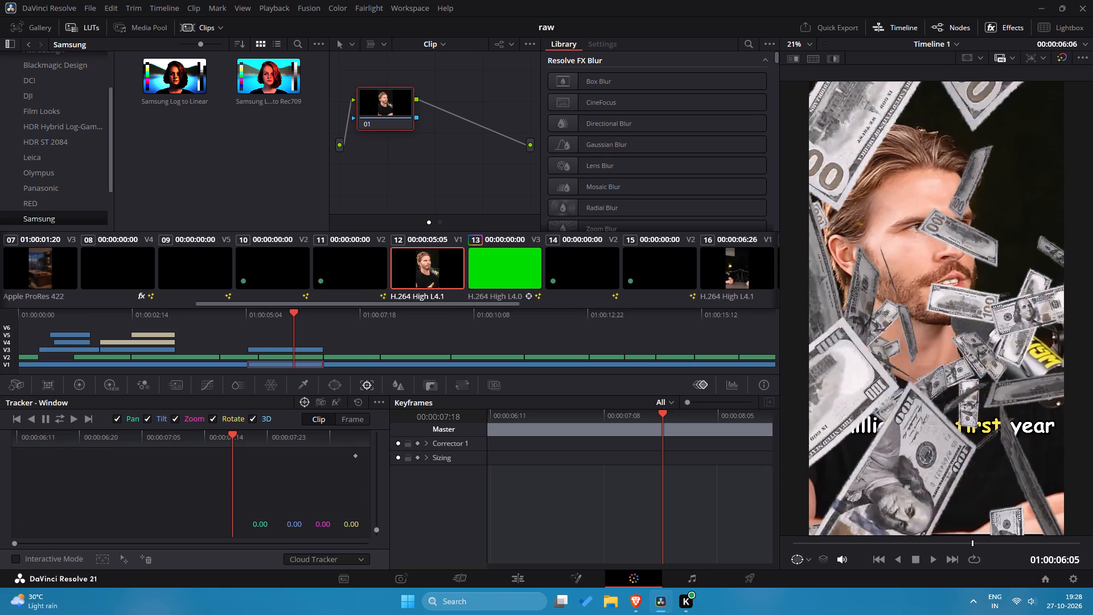
drag(915, 547, 799, 548)
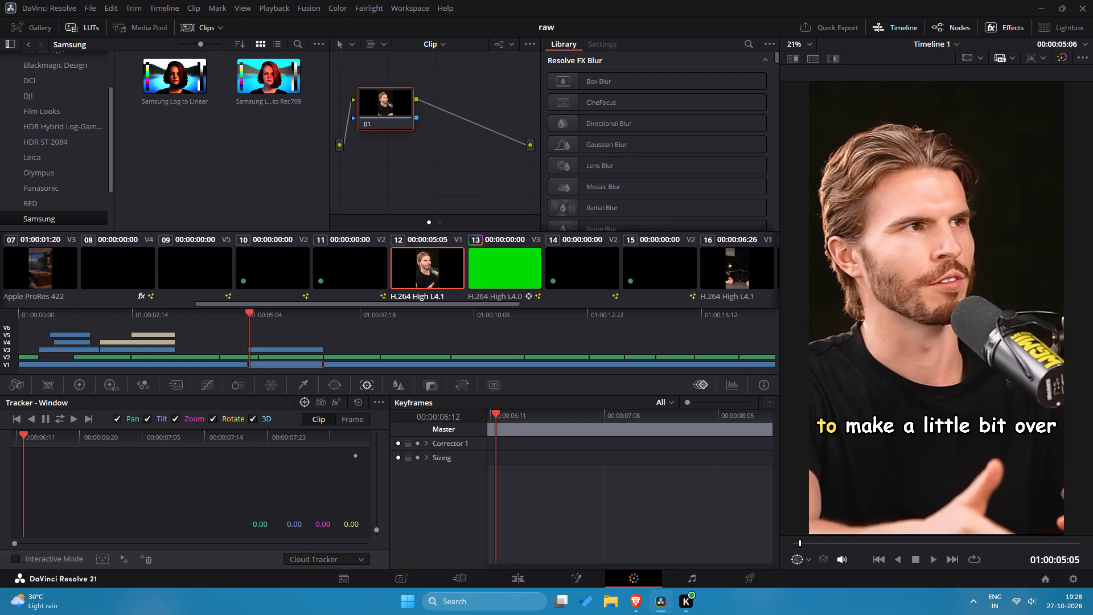
drag(799, 548, 796, 547)
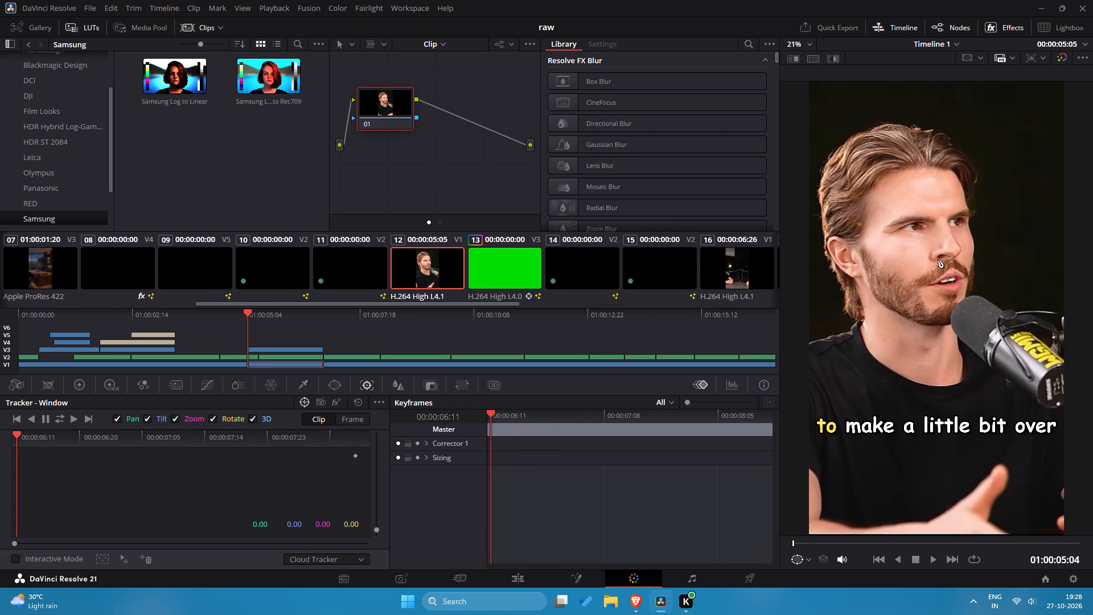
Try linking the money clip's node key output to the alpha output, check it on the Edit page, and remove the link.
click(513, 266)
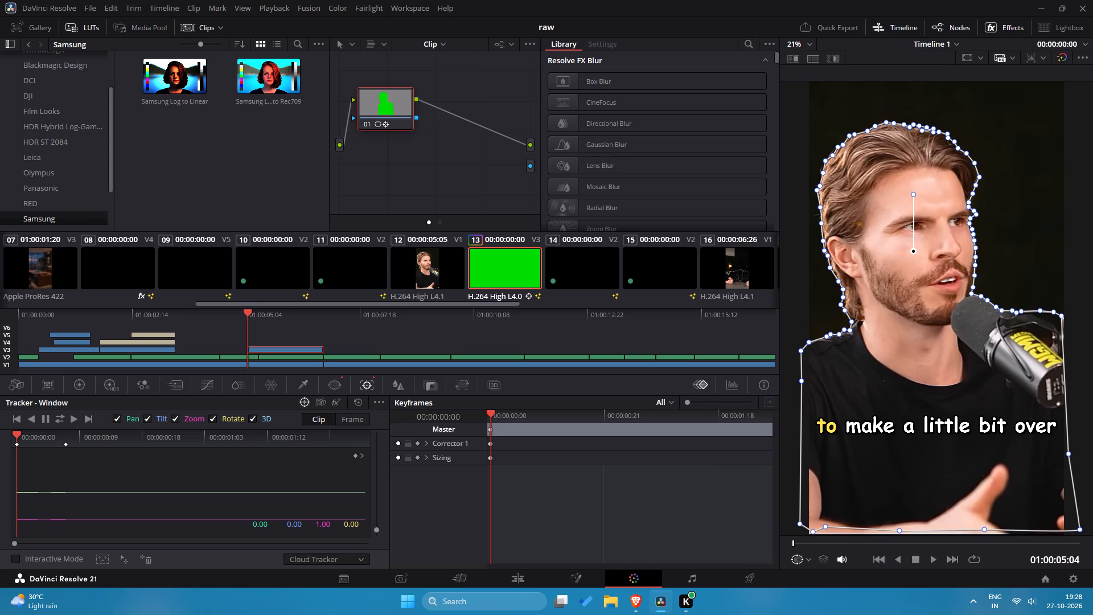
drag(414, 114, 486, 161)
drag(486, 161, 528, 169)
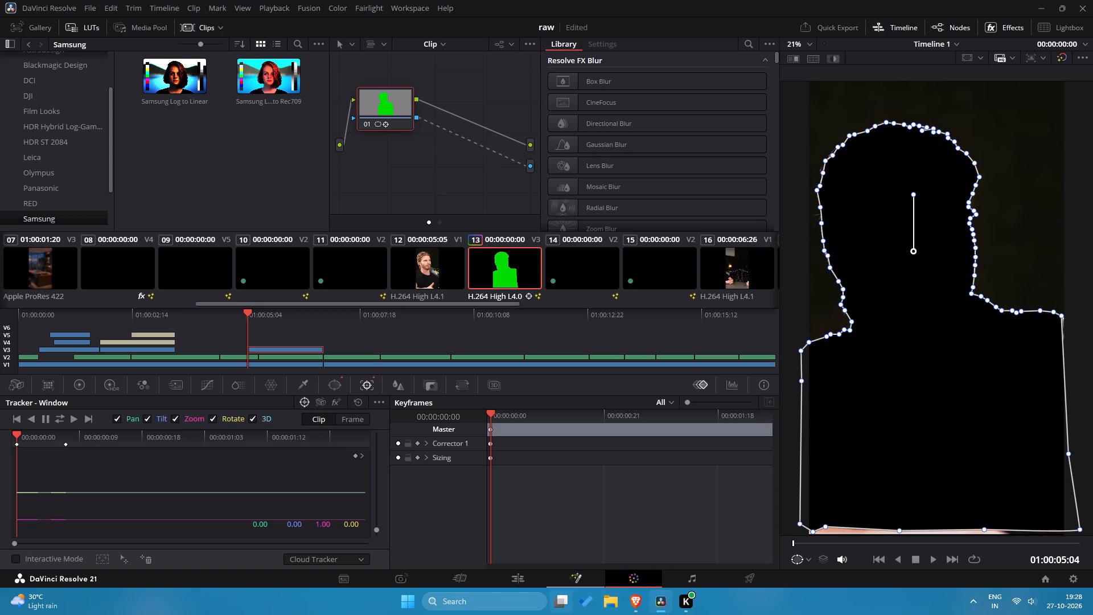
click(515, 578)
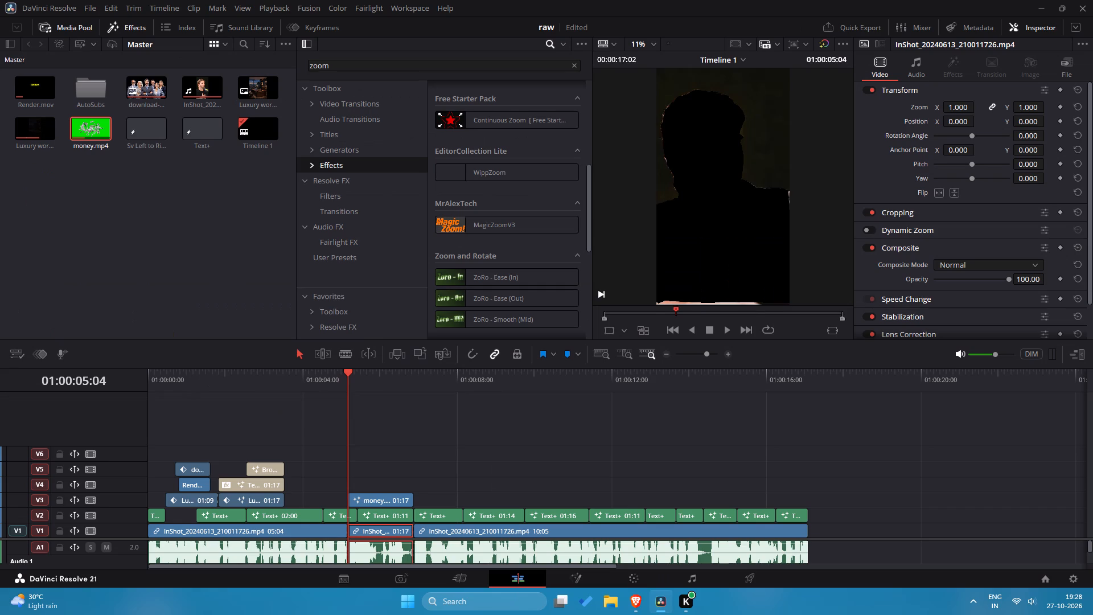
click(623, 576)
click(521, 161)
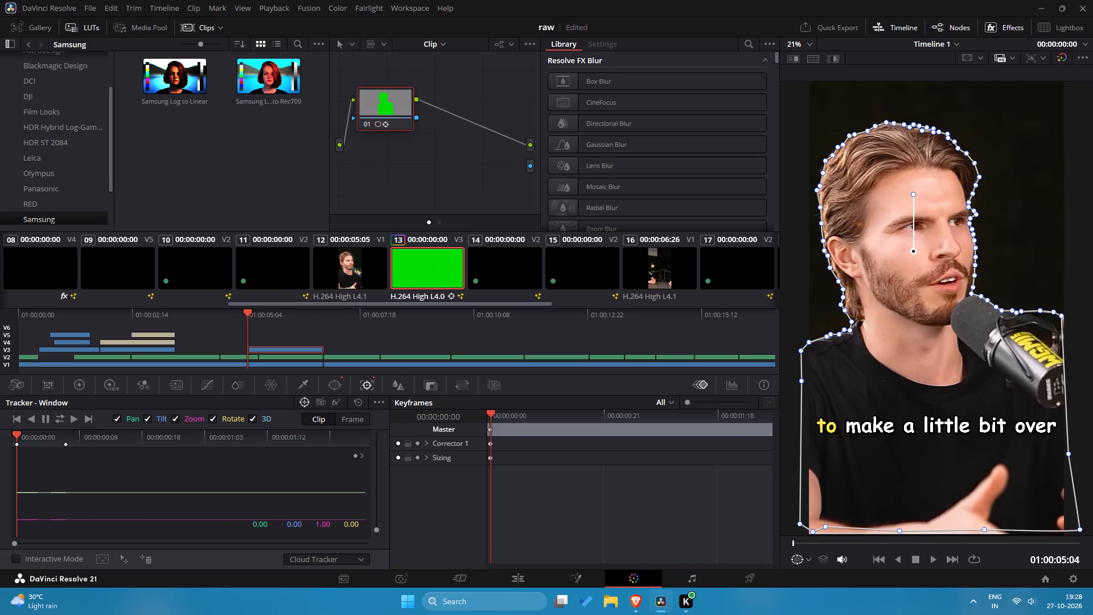
Add a curve window to the talking-head clip beneath the money and outline the man's shoulder up to the base of his neck.
click(352, 274)
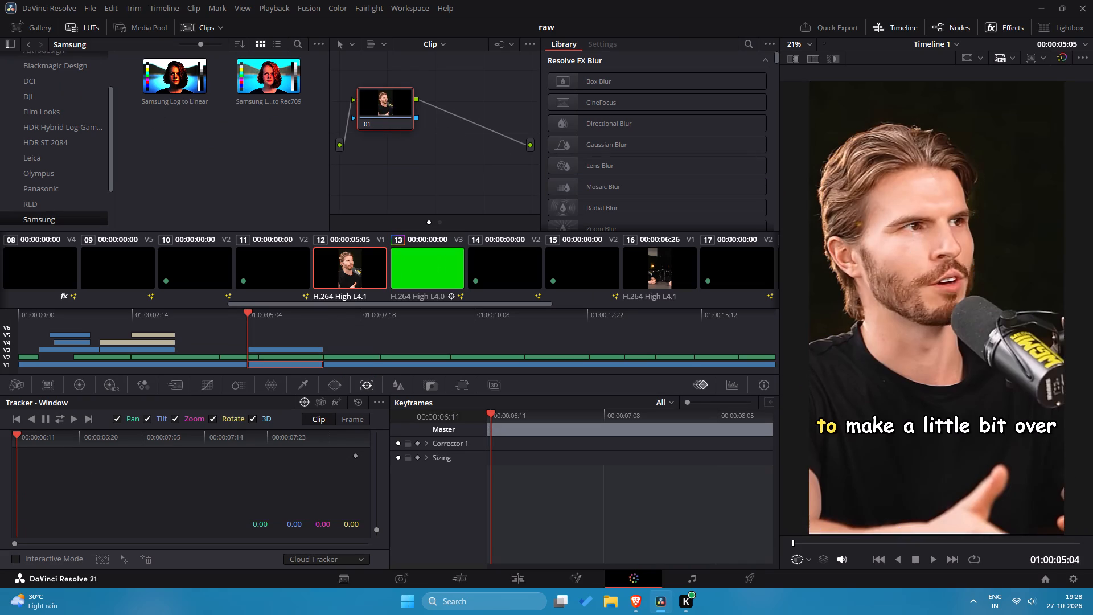
click(306, 382)
click(336, 386)
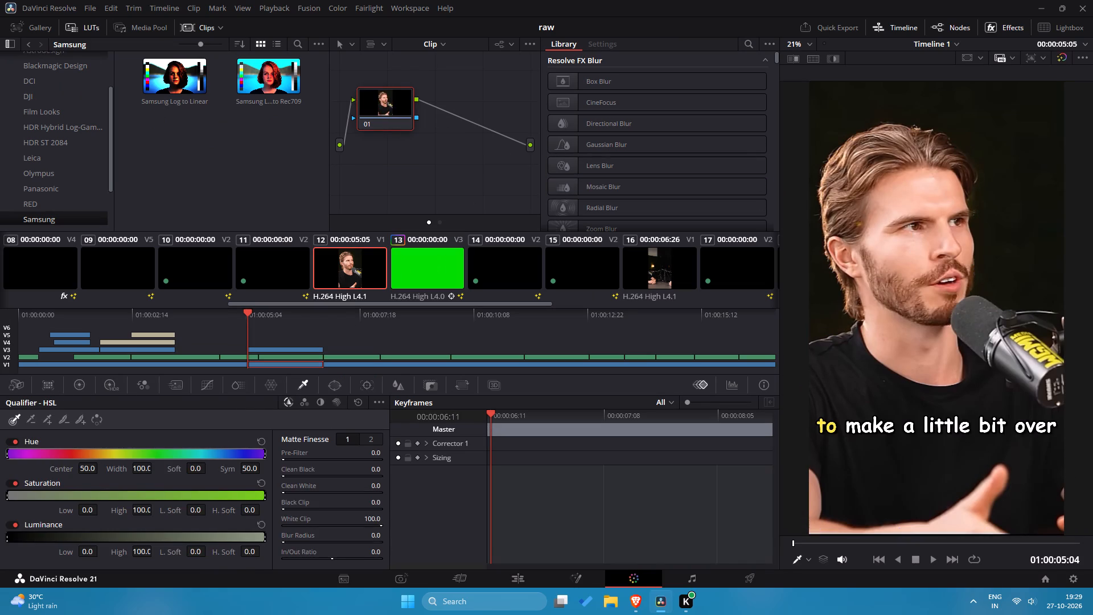
click(22, 539)
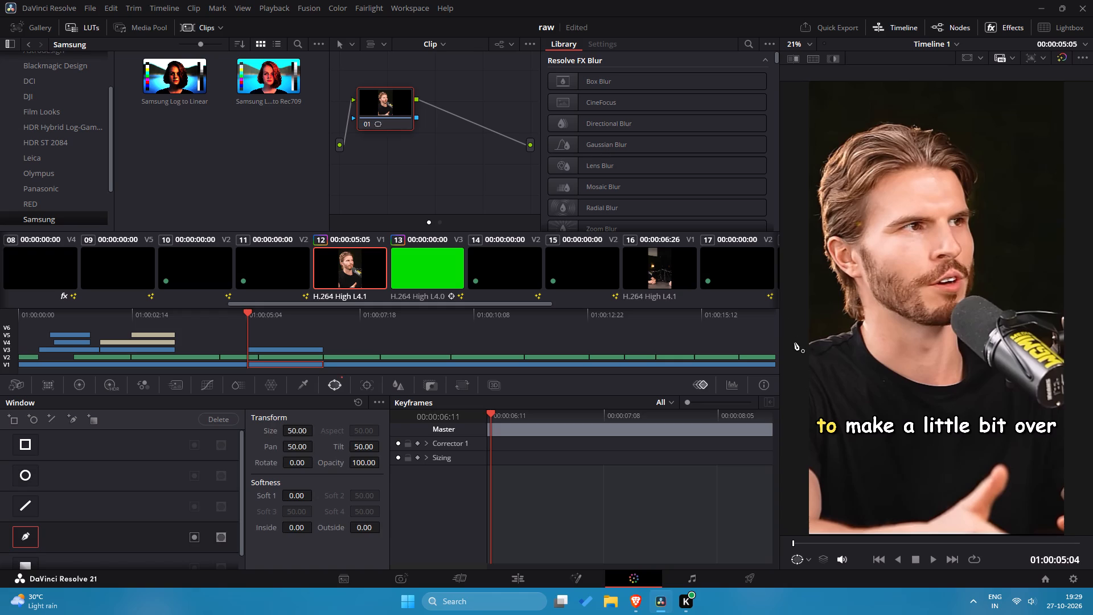
click(808, 343)
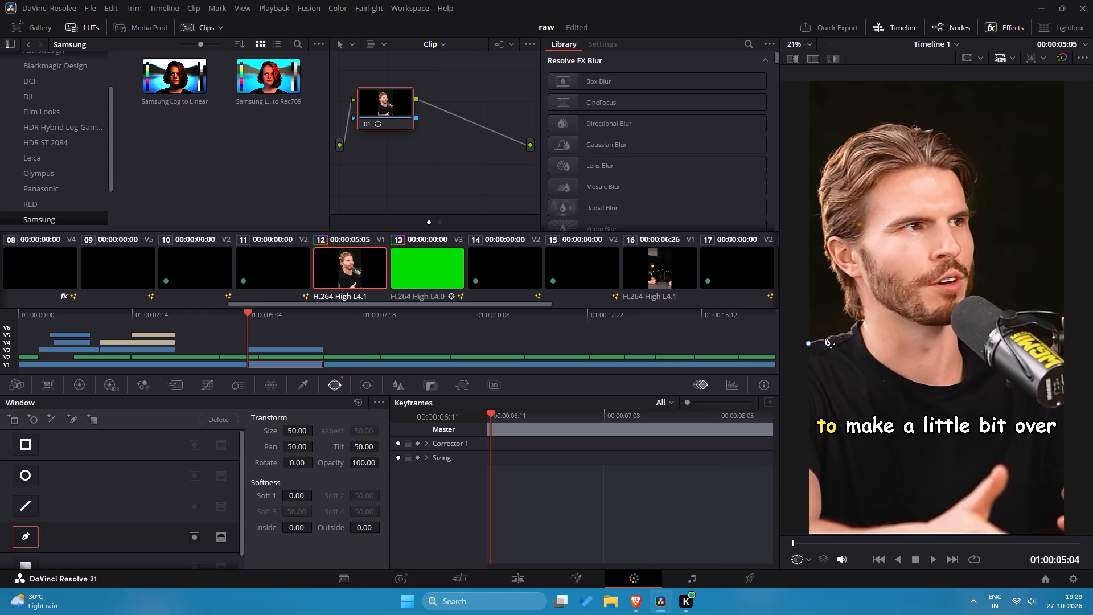
click(824, 338)
click(839, 332)
click(849, 326)
click(850, 330)
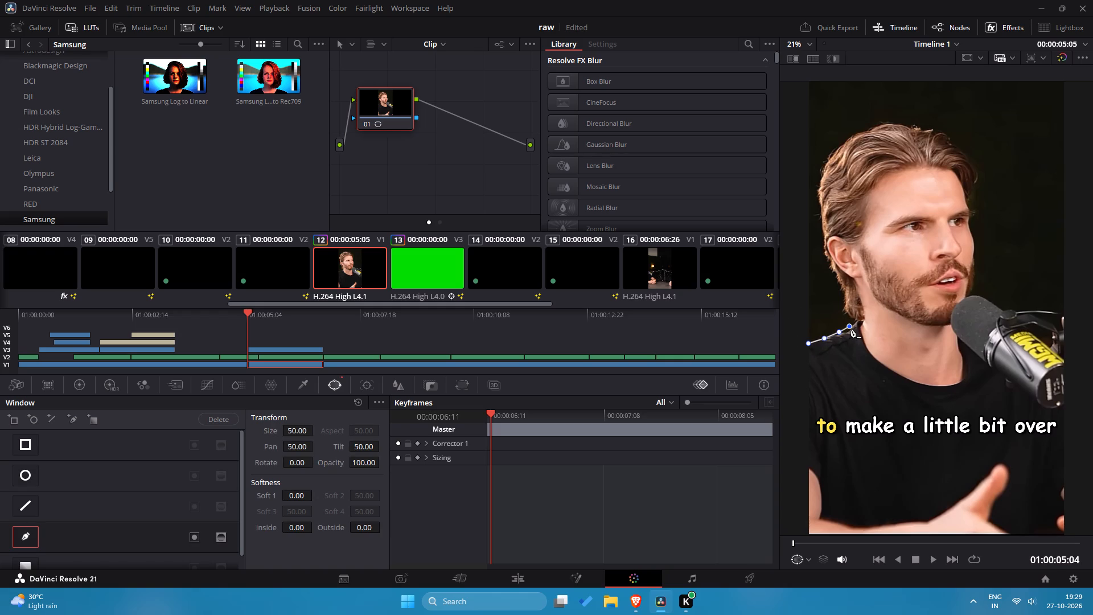
click(854, 322)
click(850, 318)
click(843, 314)
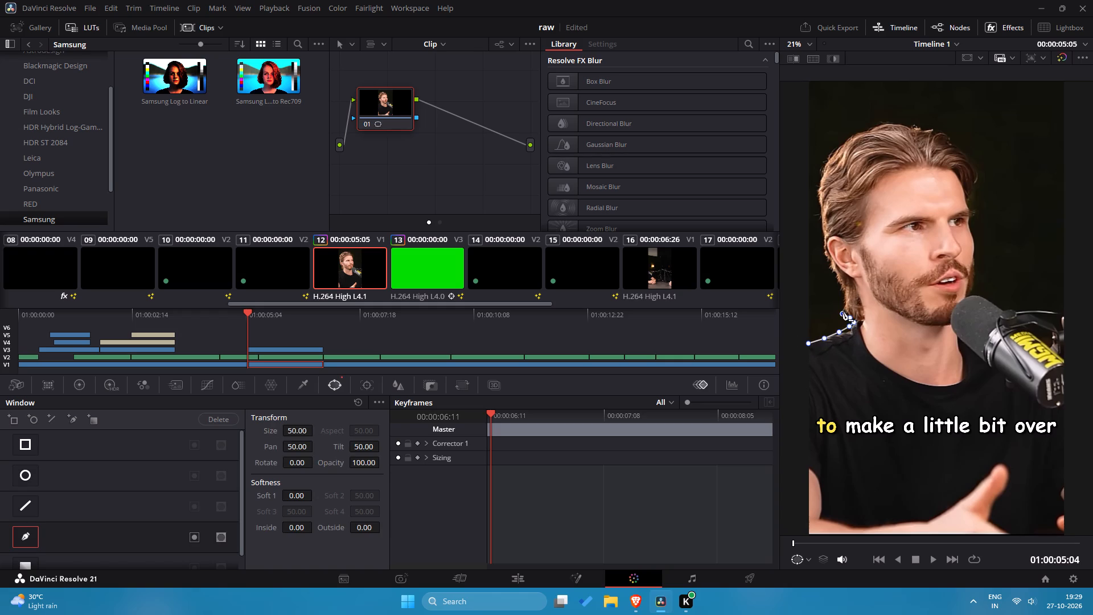
Continue the curve outline up the back of the man's neck and head to the side of his hair.
click(841, 304)
click(844, 301)
click(845, 289)
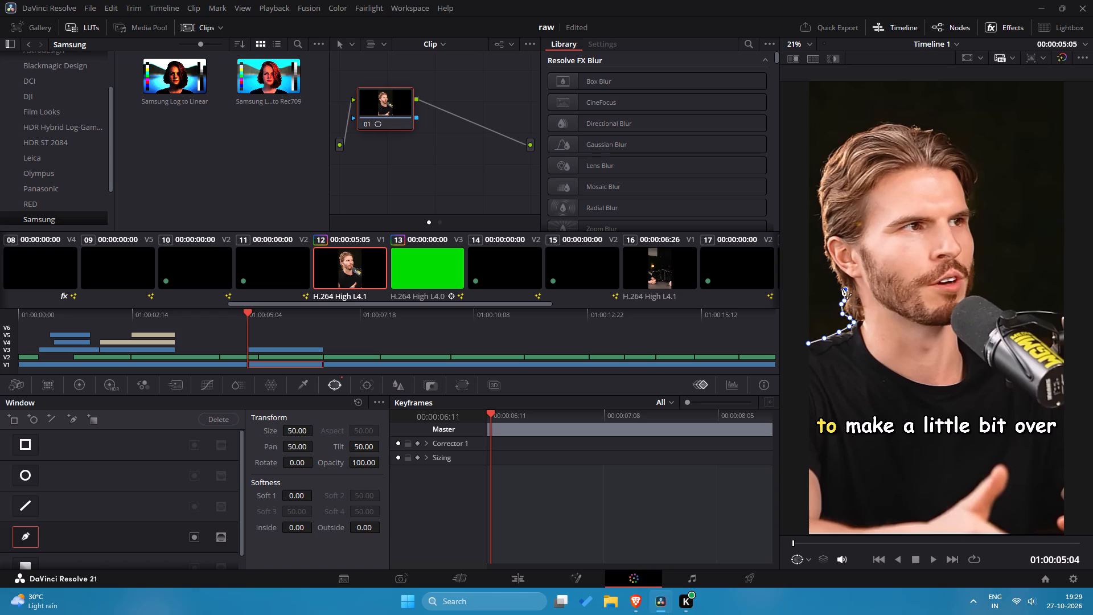
click(841, 288)
click(837, 281)
click(830, 270)
click(829, 259)
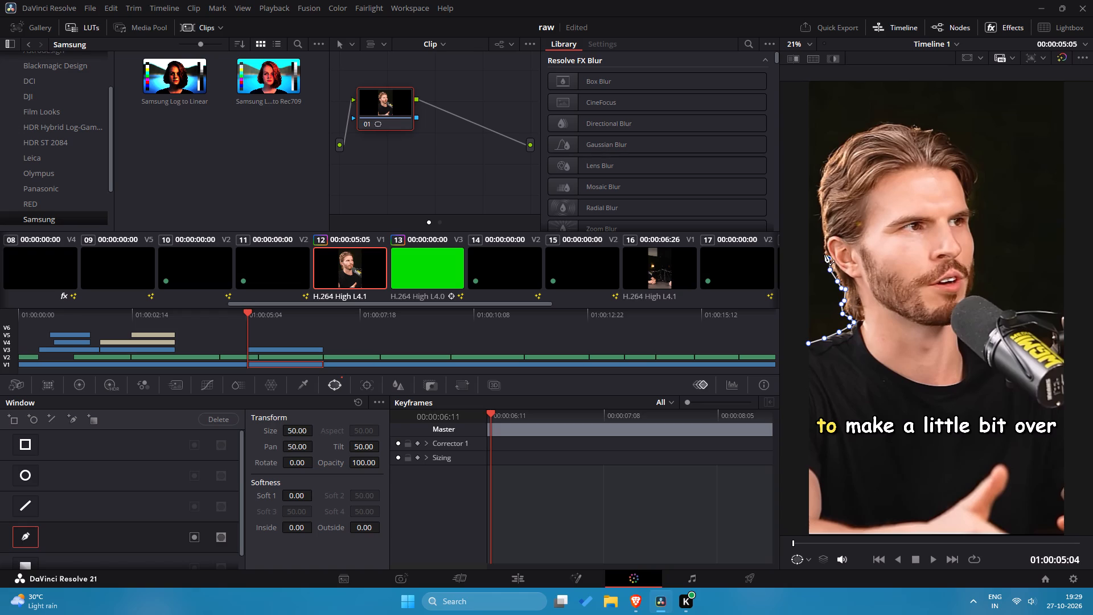
click(824, 254)
click(824, 246)
click(825, 235)
click(823, 228)
click(821, 208)
click(818, 194)
click(818, 179)
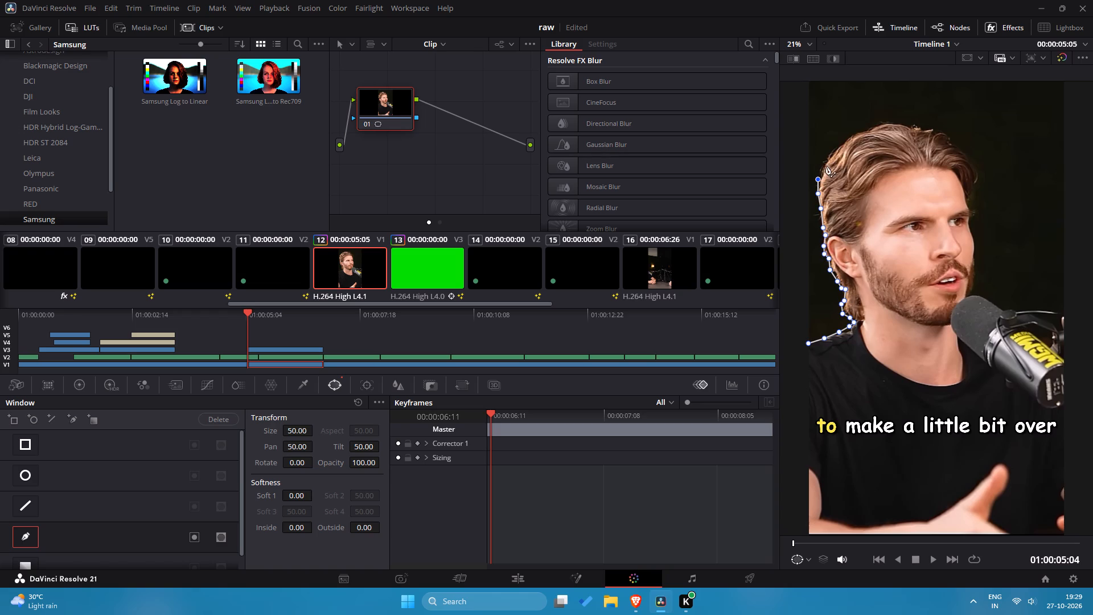
Carry the curve outline over the top of the man's hair to the front of his hairline.
click(823, 171)
click(828, 158)
click(841, 145)
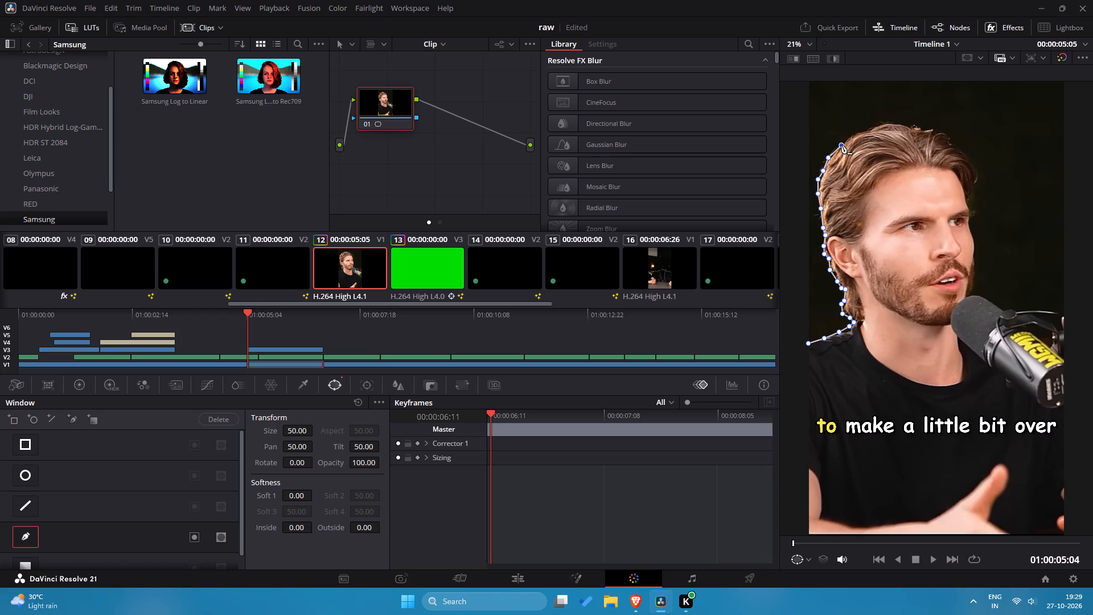
click(849, 134)
click(864, 132)
click(881, 121)
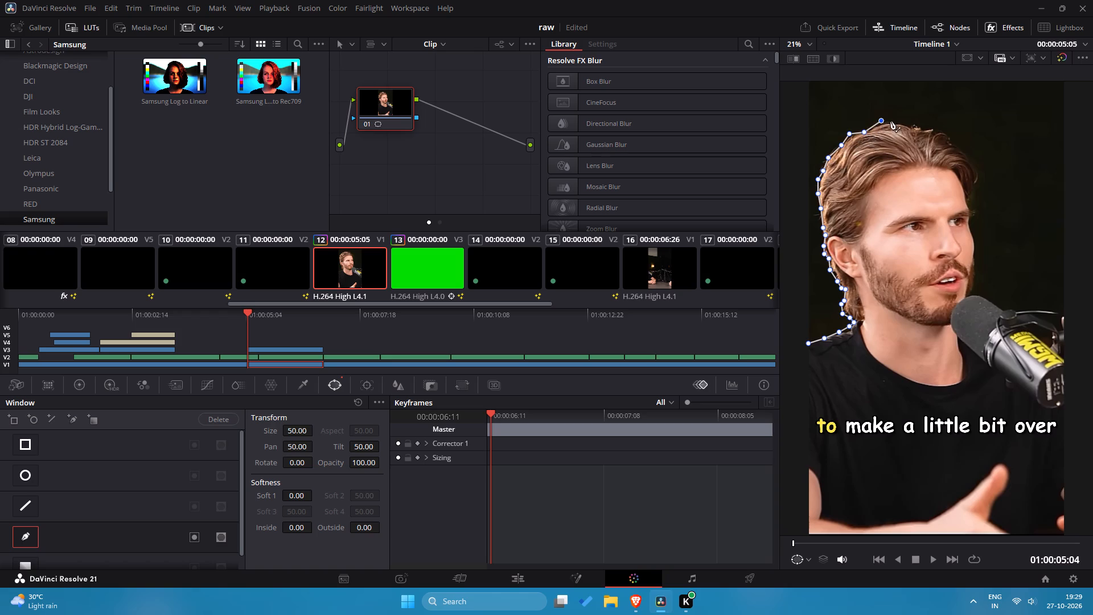
click(893, 120)
click(911, 125)
click(924, 126)
click(931, 128)
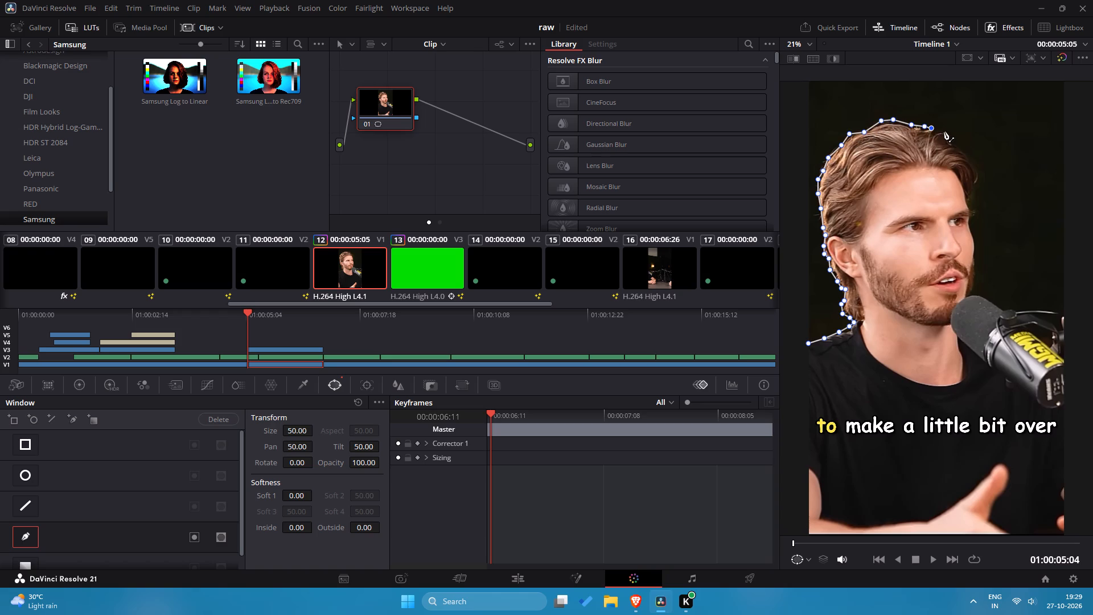
click(945, 132)
click(950, 142)
click(960, 146)
click(972, 155)
Trace the curve outline down the man's forehead, eye and cheek to the point where his face meets the microphone.
click(977, 173)
click(976, 184)
click(972, 188)
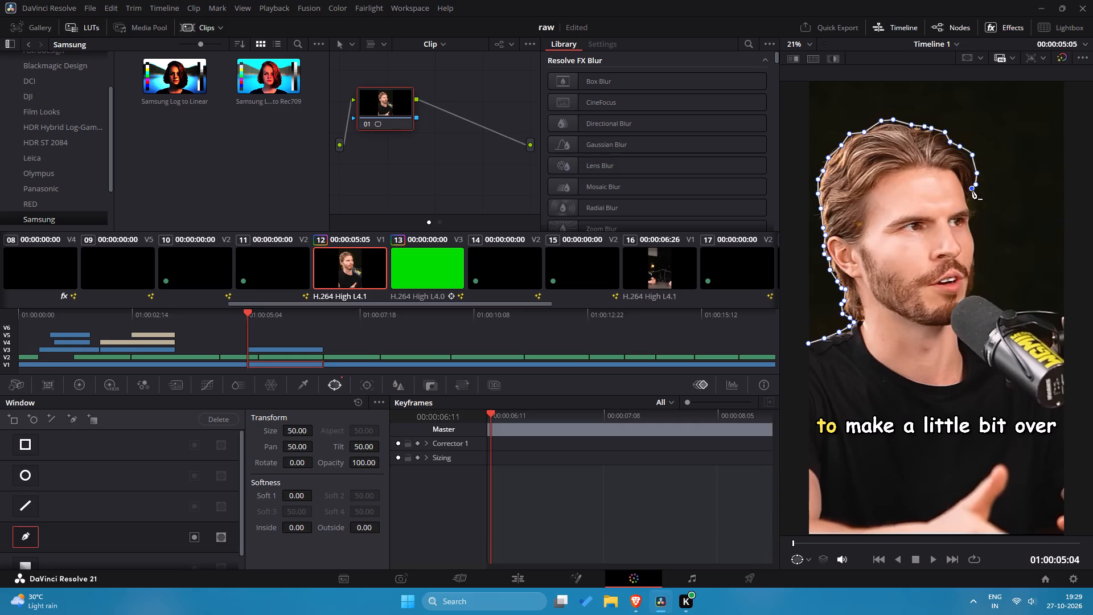
click(968, 199)
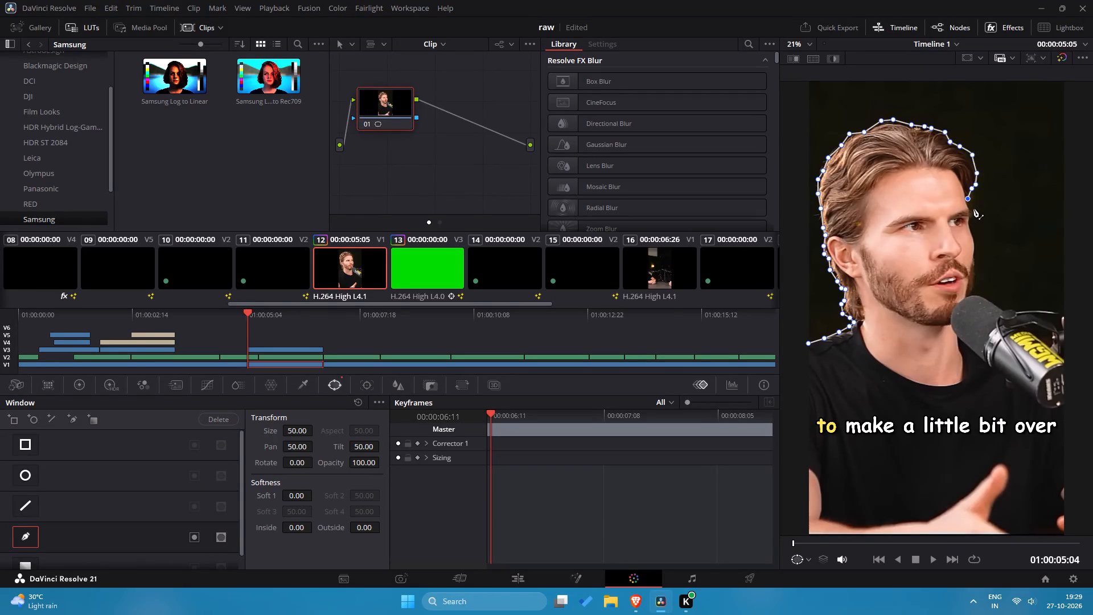
click(972, 207)
click(973, 215)
click(971, 220)
click(972, 231)
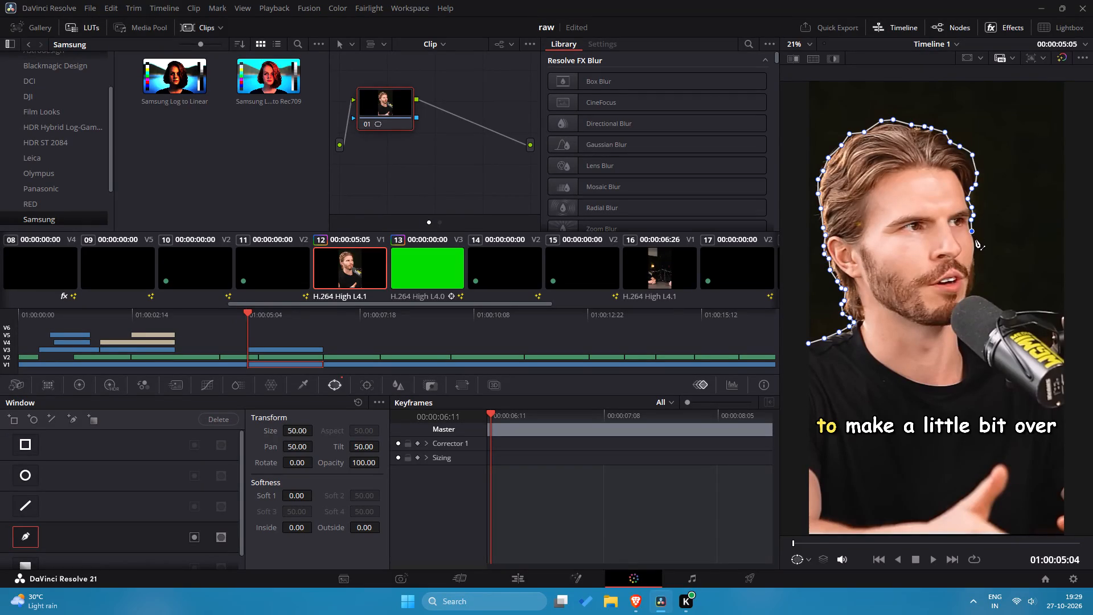
click(976, 240)
click(977, 255)
click(975, 264)
click(975, 280)
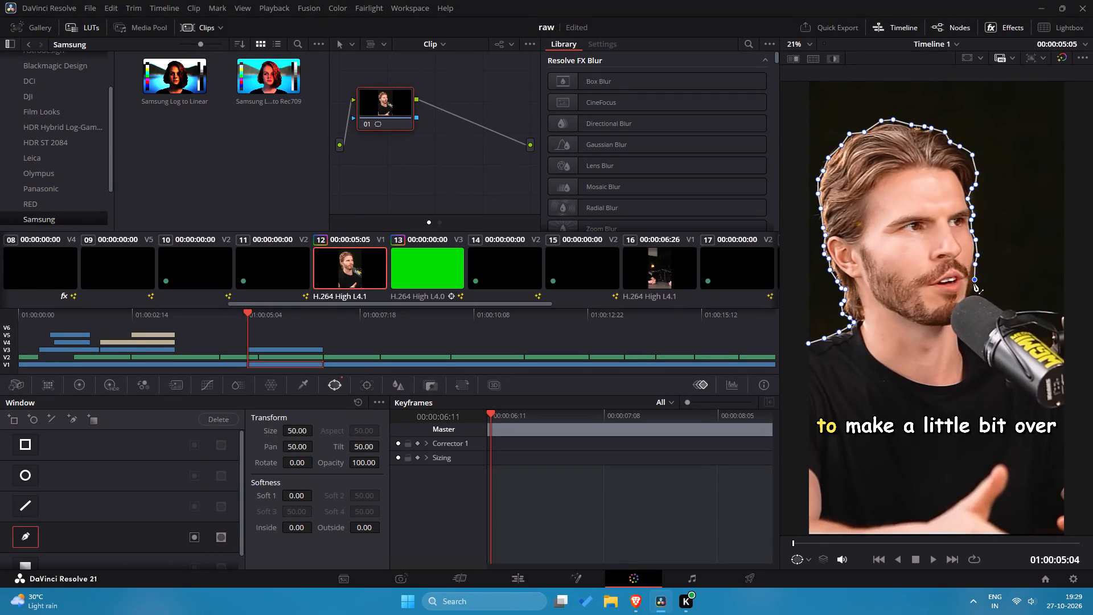
click(973, 290)
click(971, 294)
Carry the curve outline along the microphone's upper edge and its mount to the side edge of the frame.
click(978, 293)
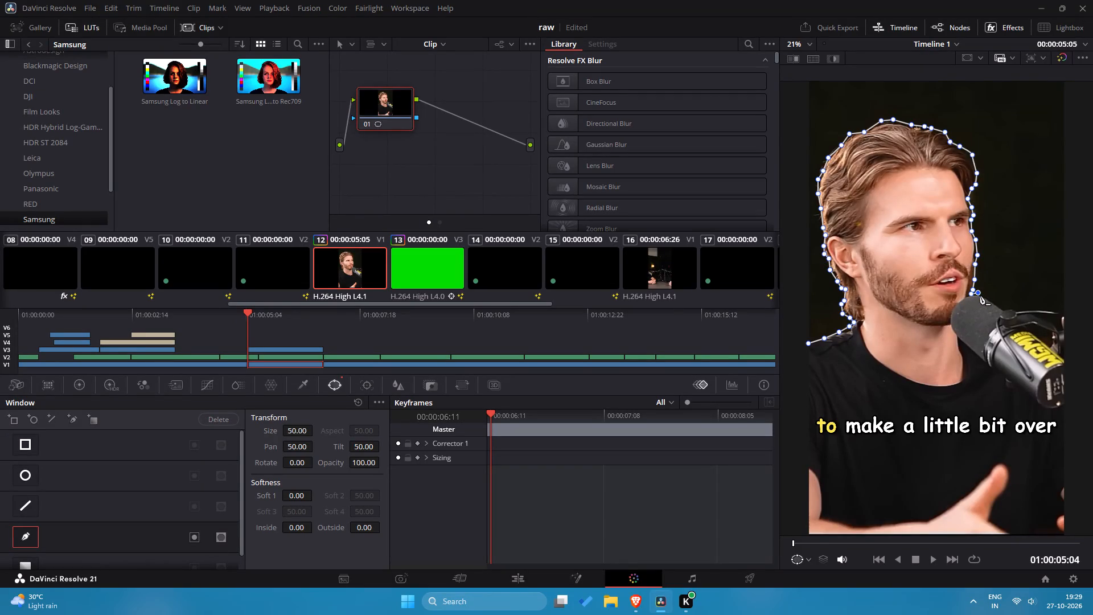
click(987, 297)
click(993, 302)
click(1001, 307)
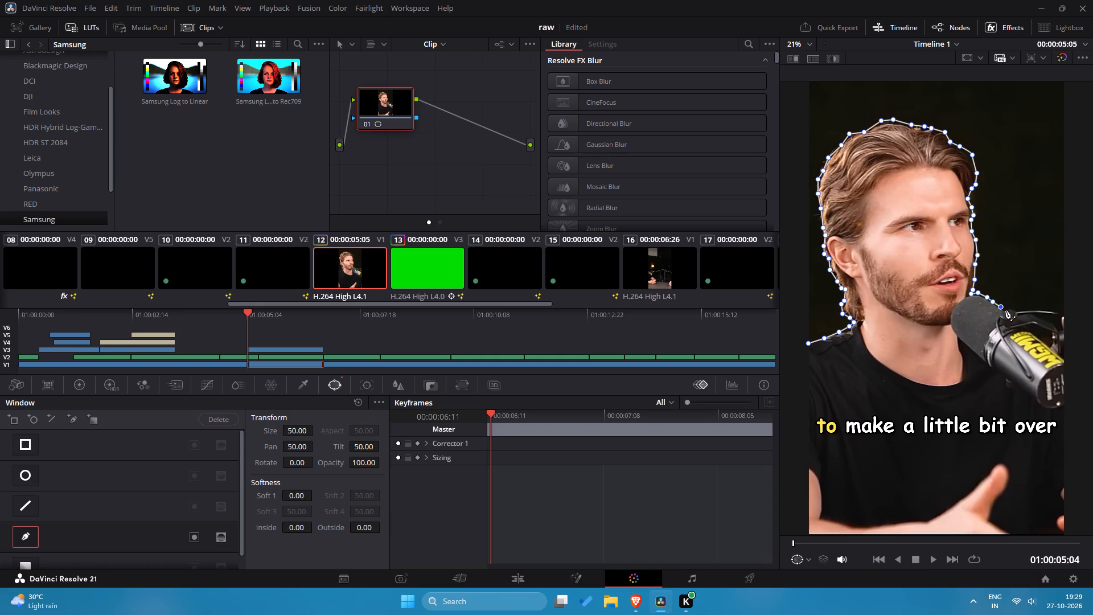
click(1006, 310)
click(1016, 309)
click(1026, 309)
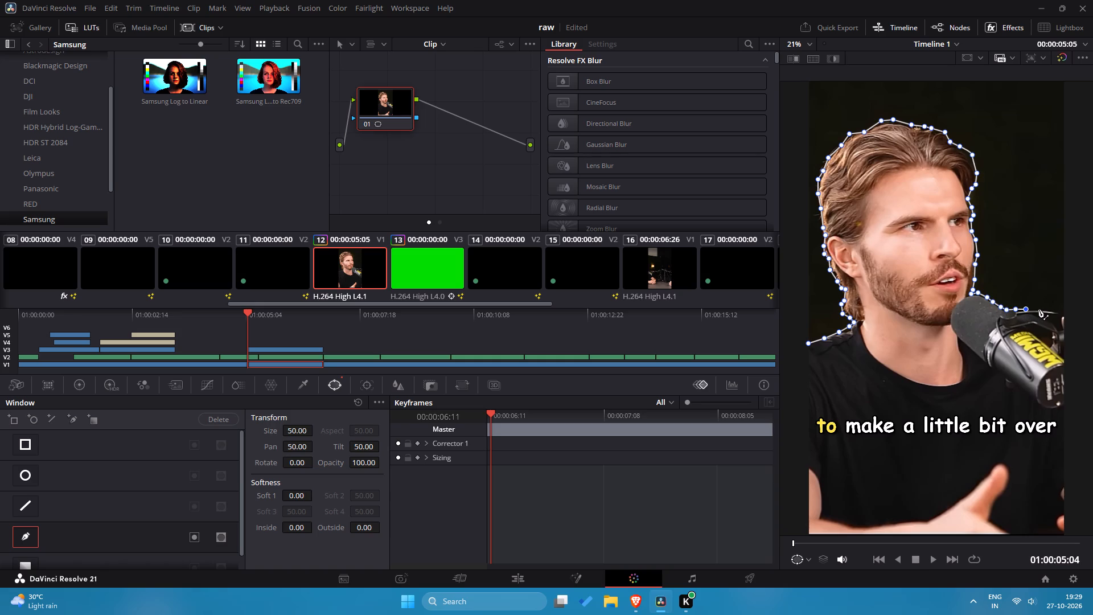
click(1038, 309)
click(1054, 313)
click(1062, 315)
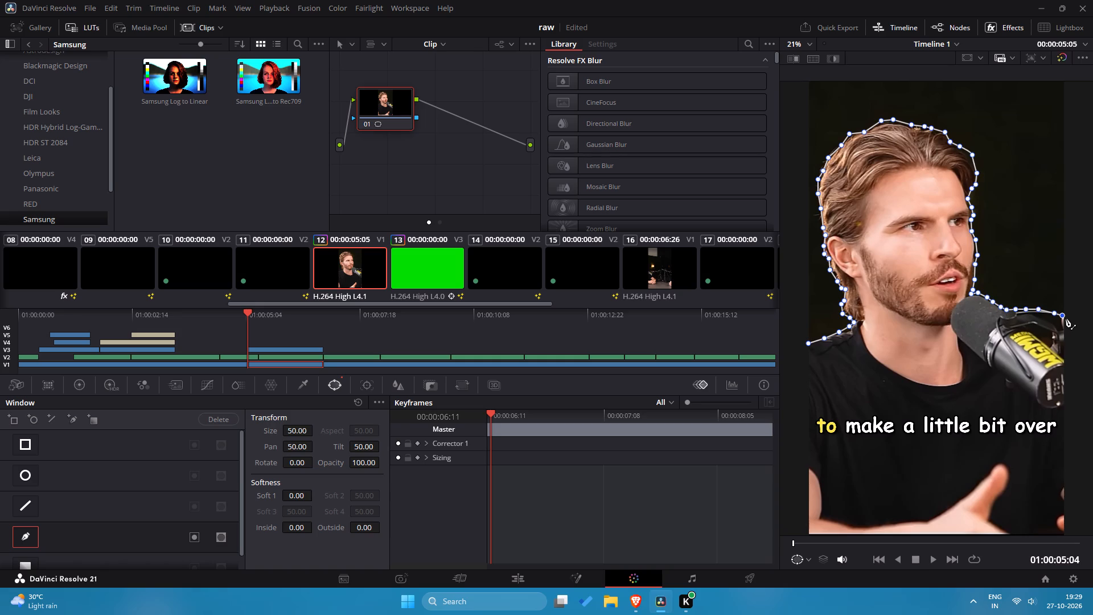
Extend the curve outline down outside the microphone-side edge of the frame and back along the frame's bottom edge.
click(1070, 319)
click(1083, 375)
click(1086, 446)
drag(1088, 487, 1088, 495)
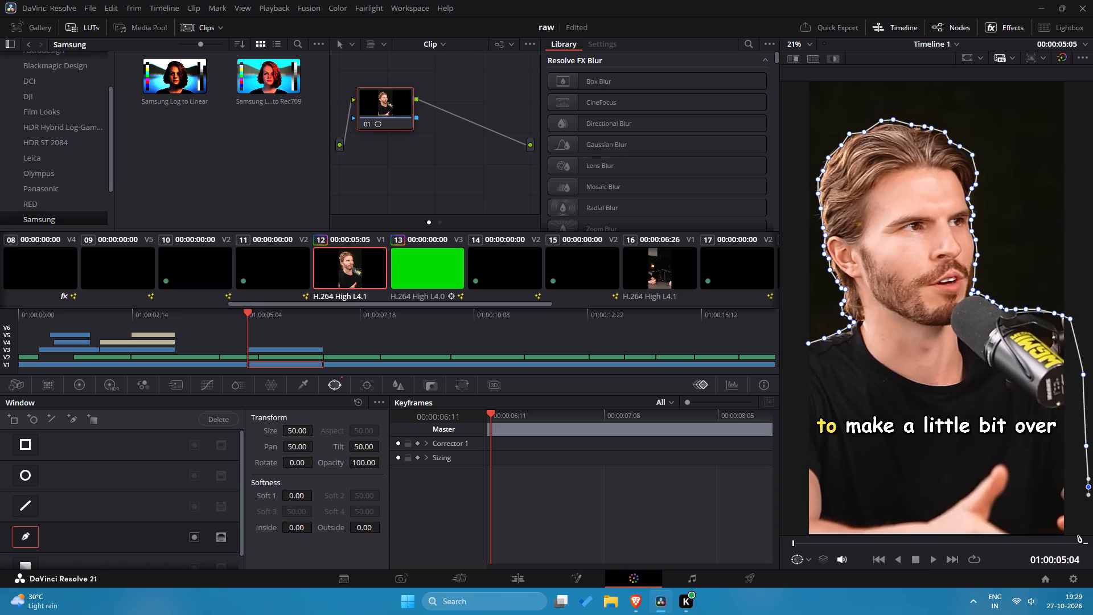
click(1077, 535)
click(1058, 535)
double_click(1045, 535)
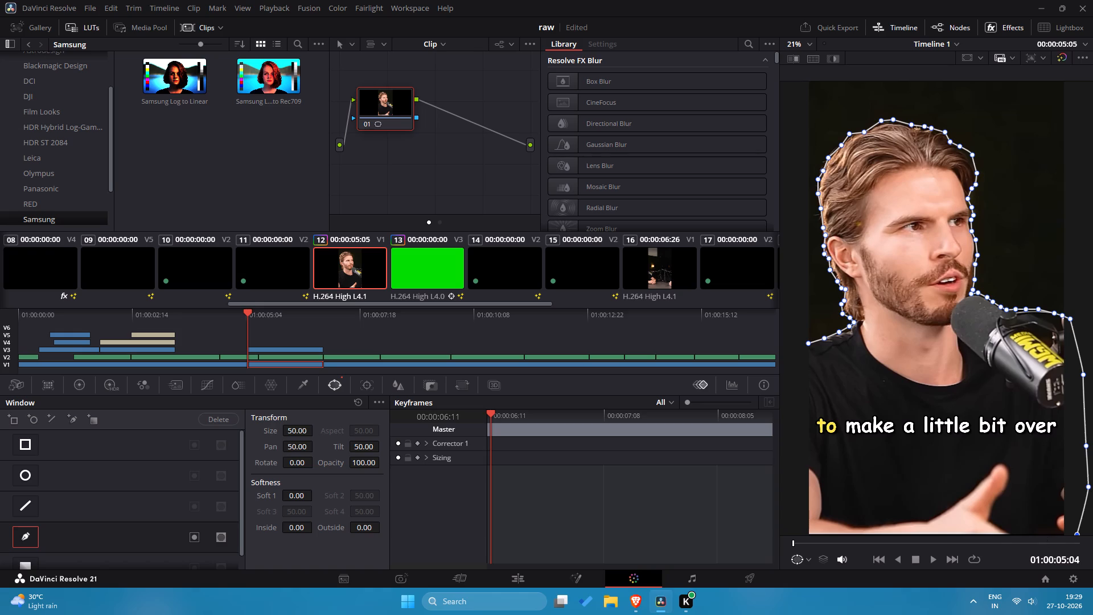
click(1016, 533)
click(979, 536)
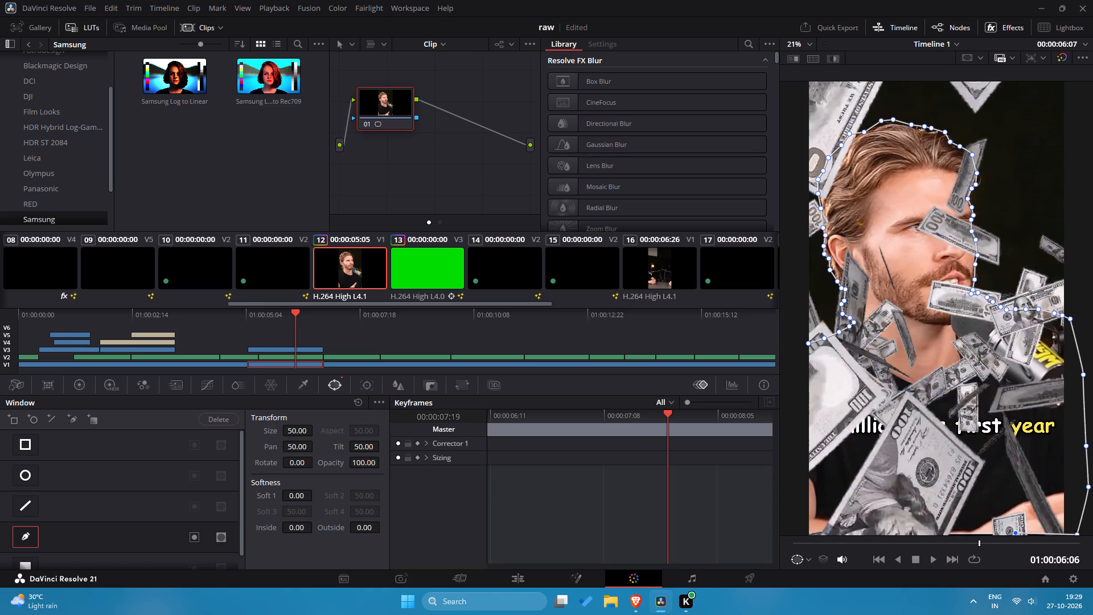
drag(874, 546, 795, 542)
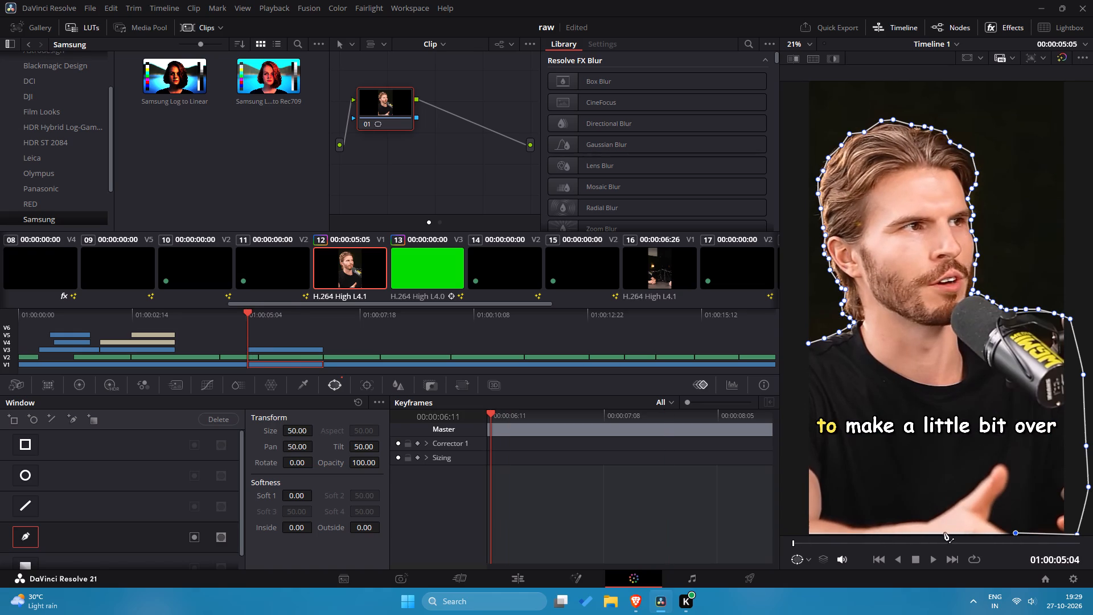
click(937, 533)
click(878, 534)
click(821, 534)
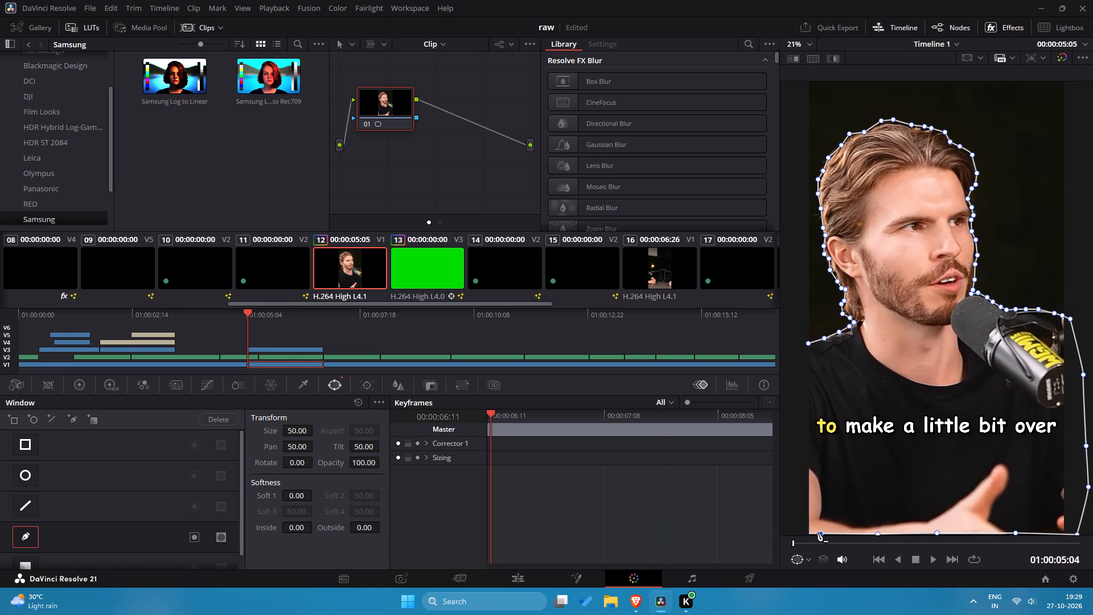
Carry the curve outline around the bottom corner, up outside the opposite frame edge, and close it at its starting point on the shoulder.
click(810, 533)
click(797, 533)
click(788, 475)
click(790, 399)
click(797, 348)
click(809, 342)
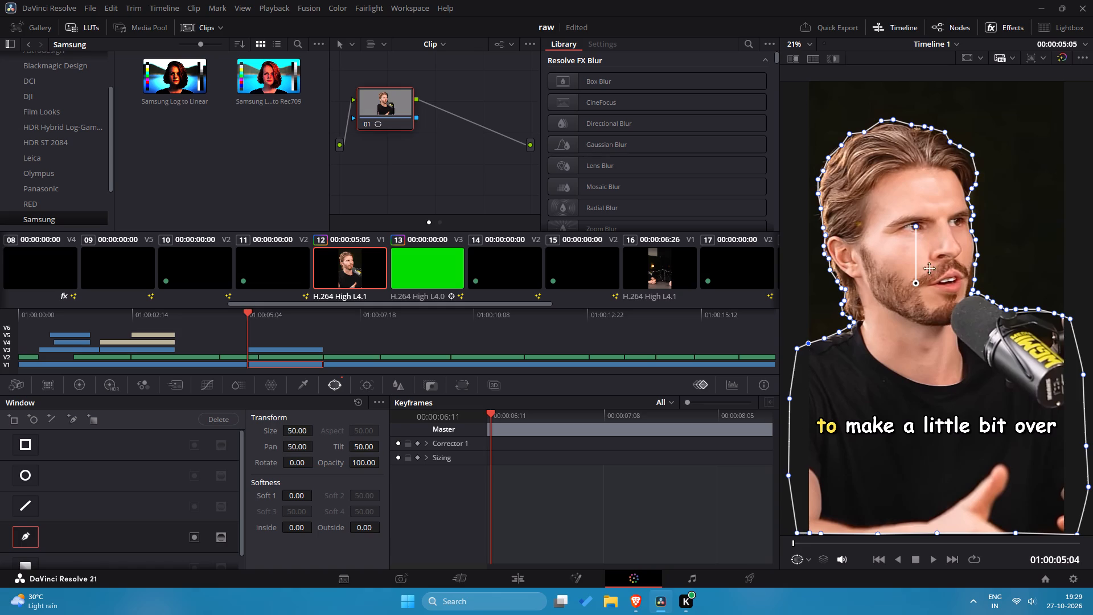
Track the curve window forward and in reverse through the speaker clip with the Cloud Tracker.
click(354, 388)
click(63, 417)
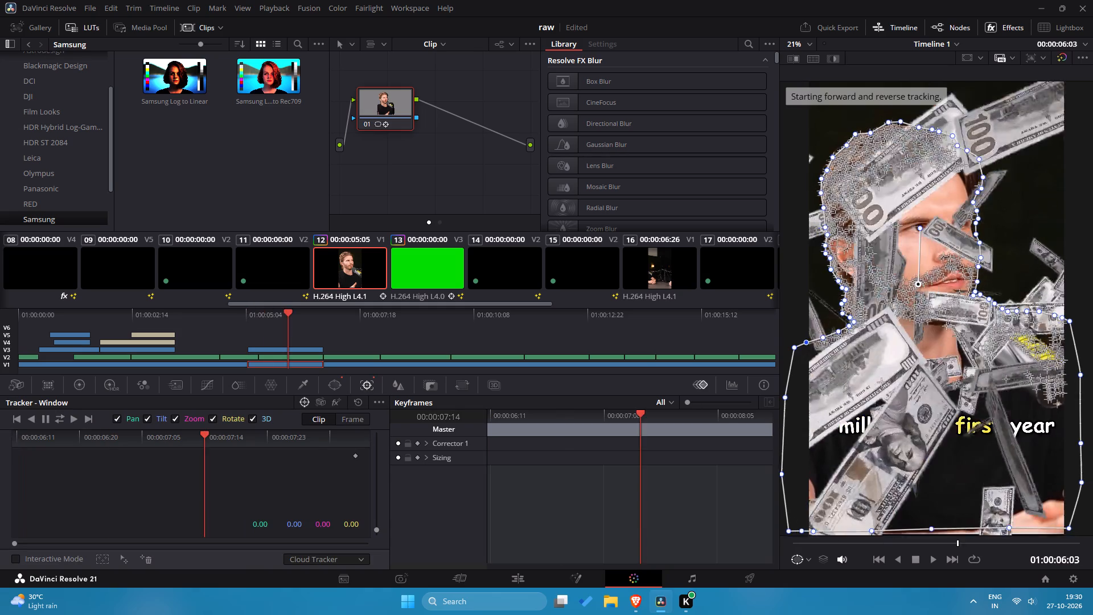
Add an alpha output to the speaker clip's node graph and connect node 01's matte output to it.
right_click(454, 126)
click(481, 182)
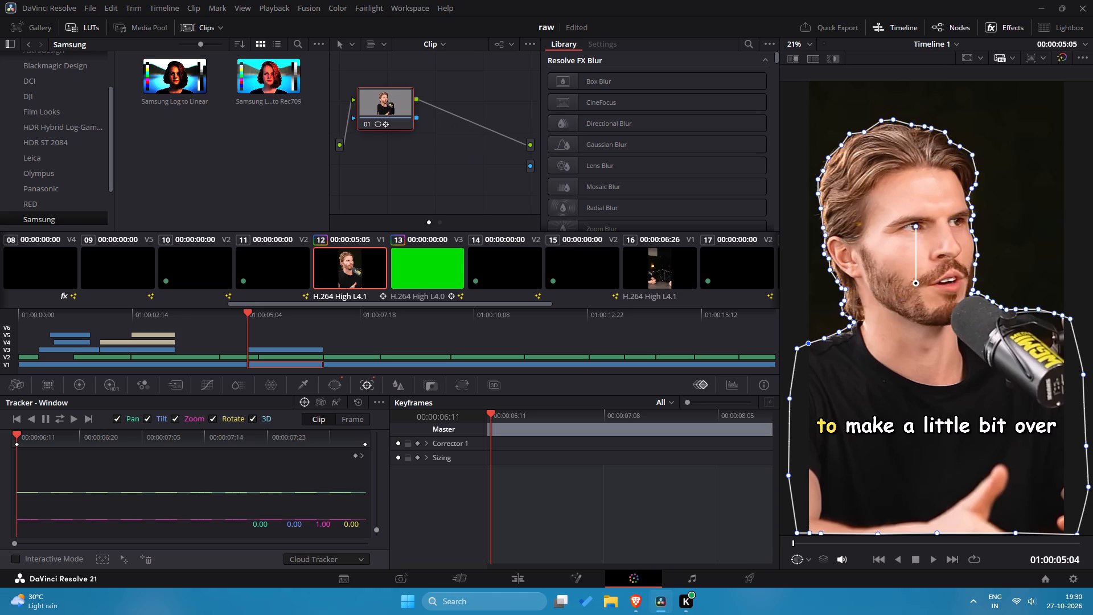
drag(417, 119, 527, 166)
drag(527, 166, 529, 167)
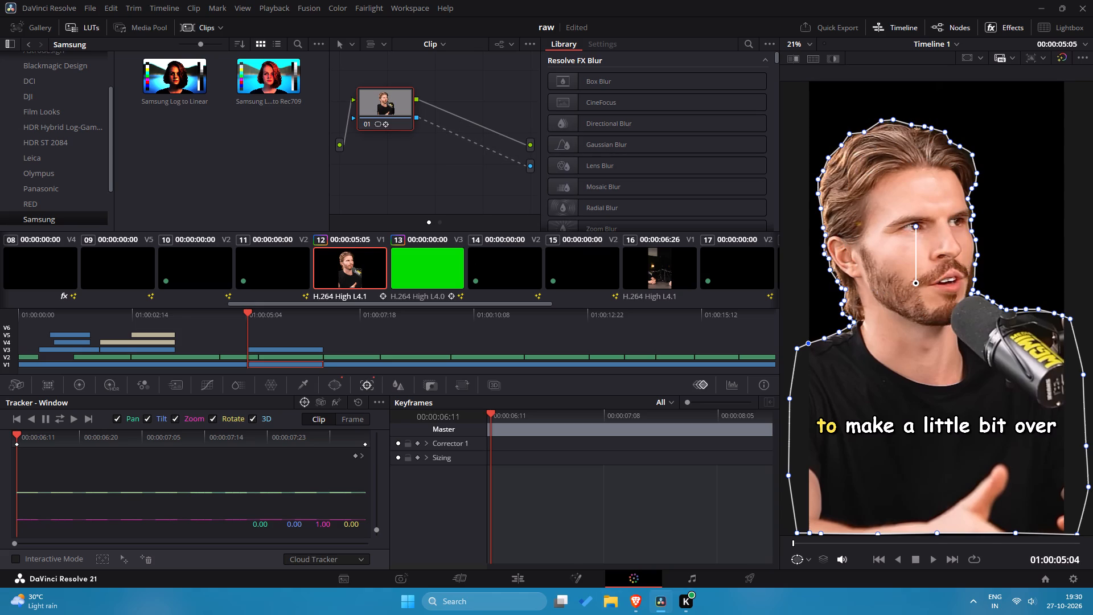
Play and scrub the money segment on the Edit page timeline to check the masked speaker against the falling bills.
click(525, 580)
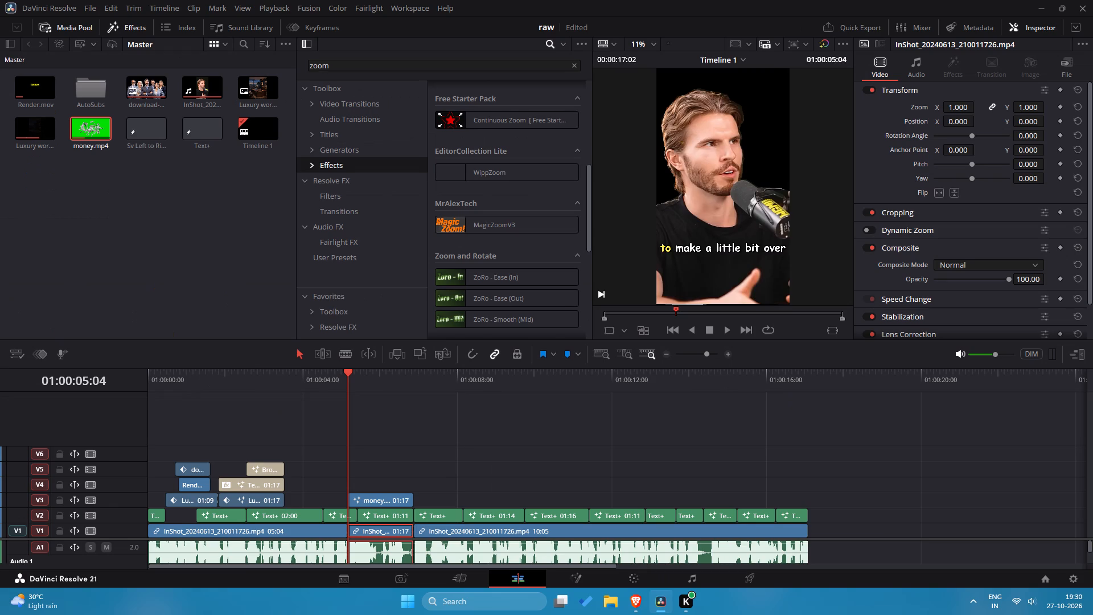
drag(344, 376, 295, 382)
key(space)
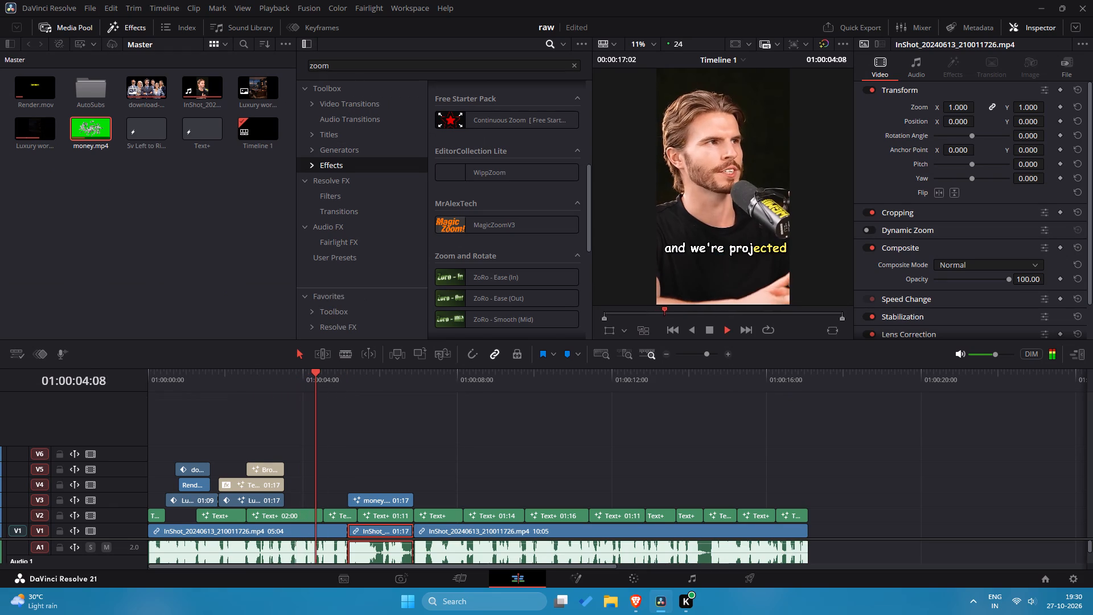
key(space)
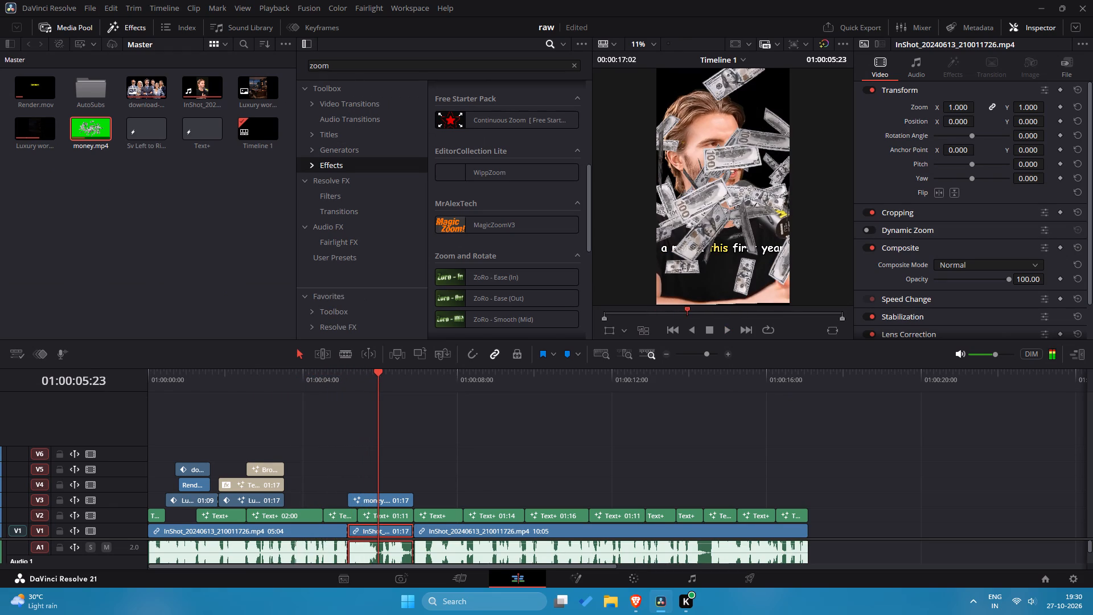
click(397, 496)
click(475, 460)
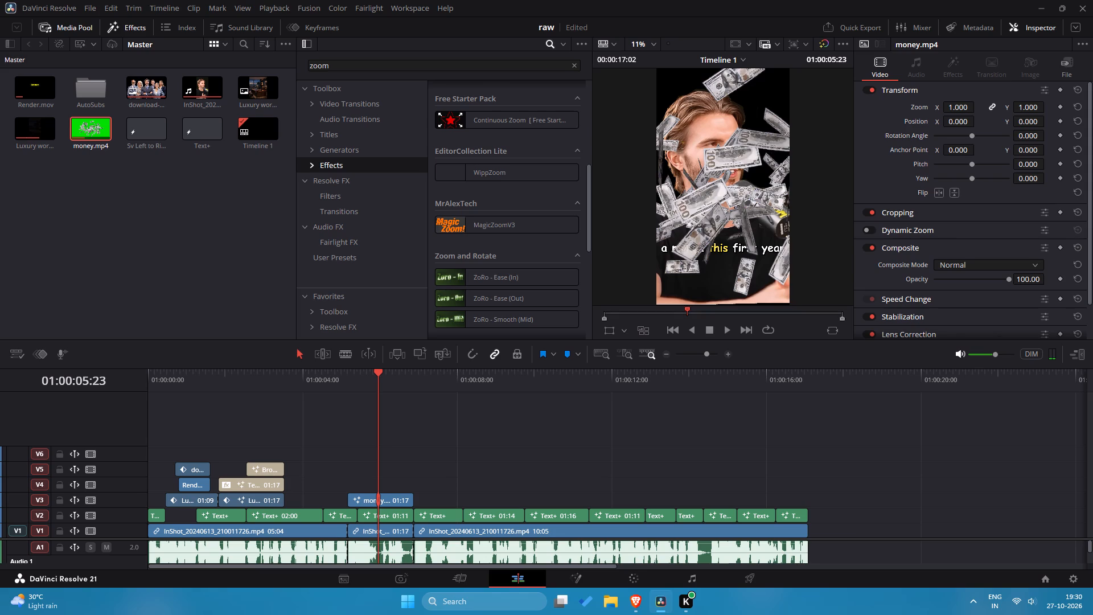
drag(380, 375, 366, 382)
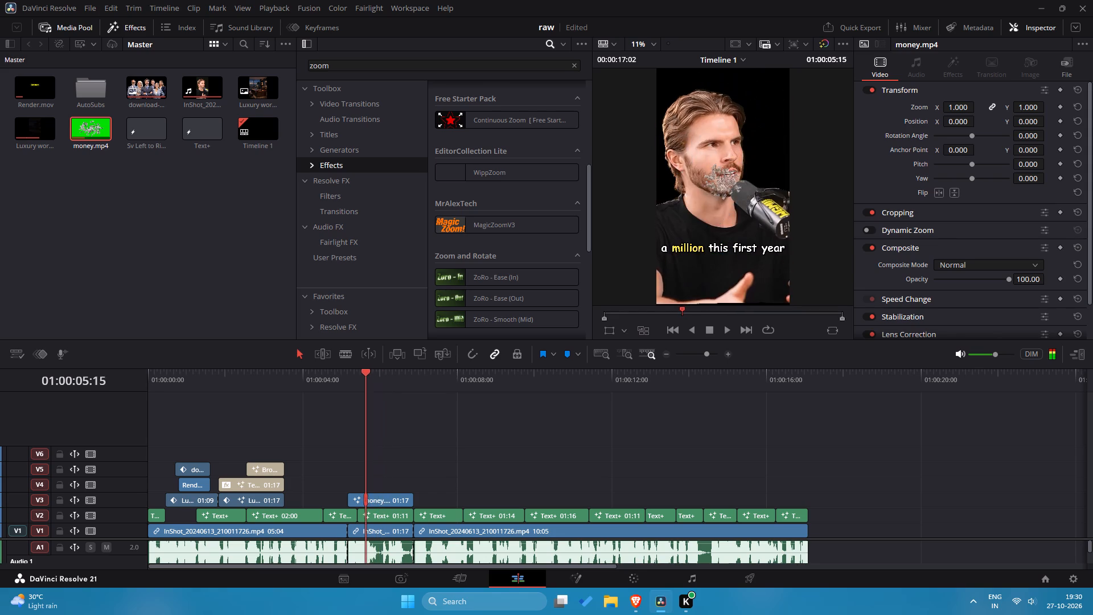
drag(366, 382, 384, 388)
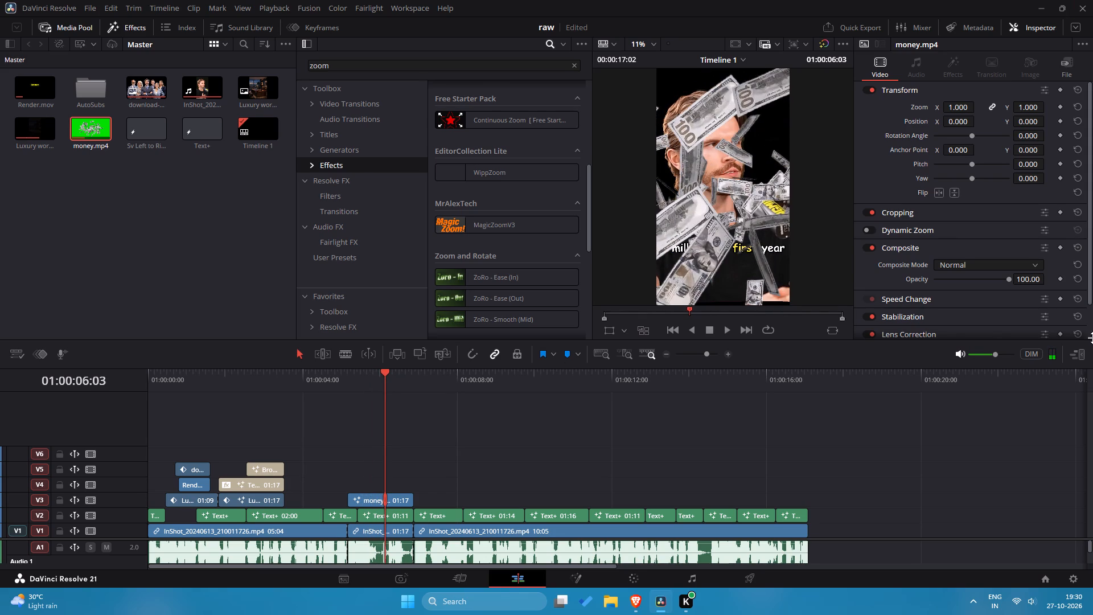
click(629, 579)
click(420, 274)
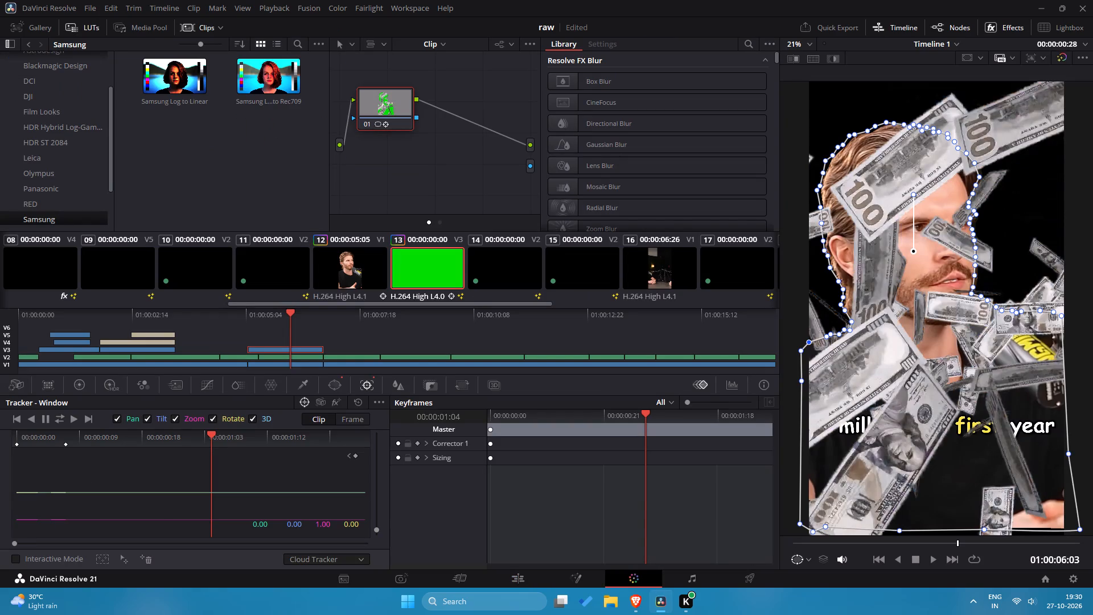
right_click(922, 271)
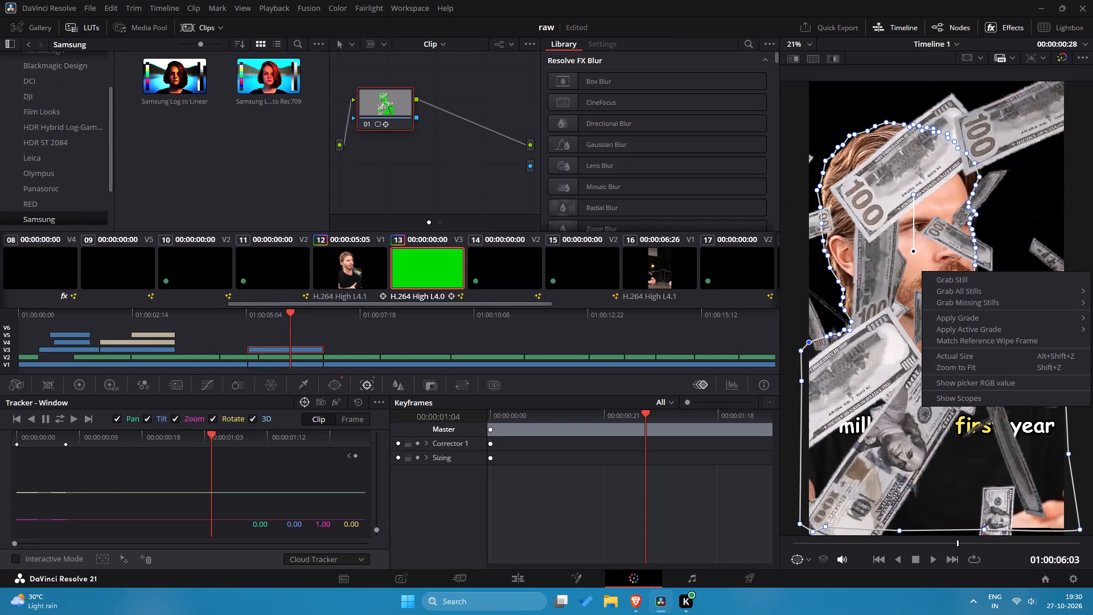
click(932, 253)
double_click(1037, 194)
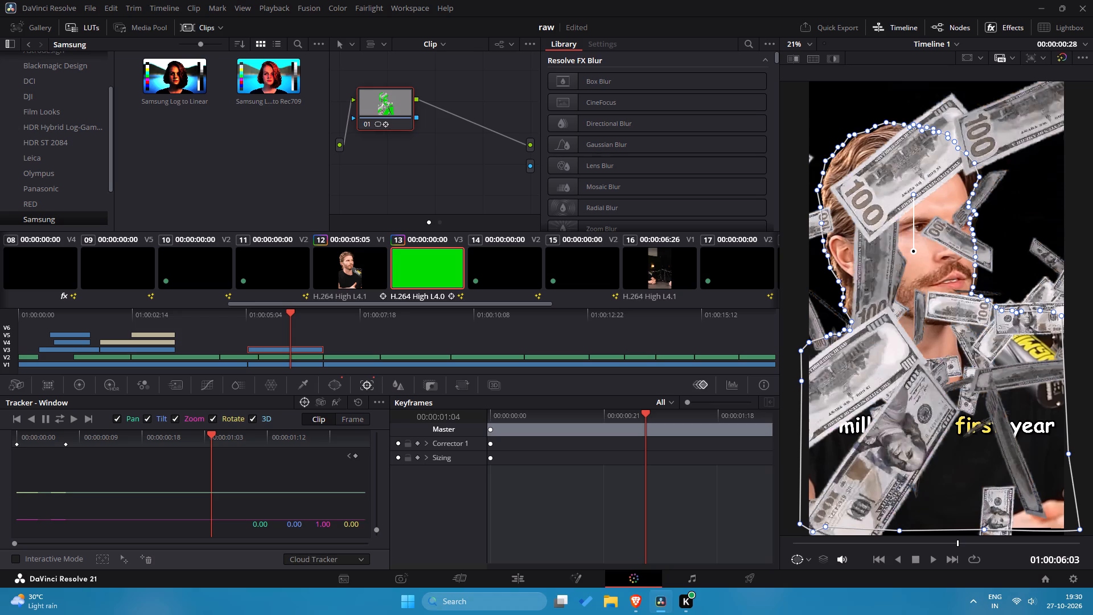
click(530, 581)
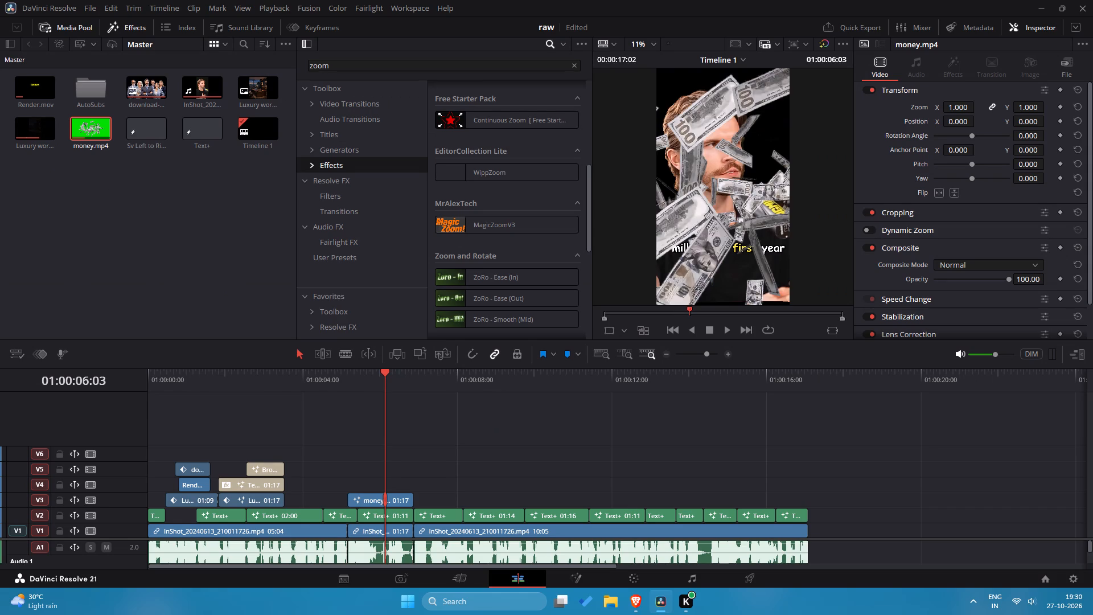
Select all clips on the timeline and move them up one video track, leaving track V1 empty.
drag(388, 378, 376, 380)
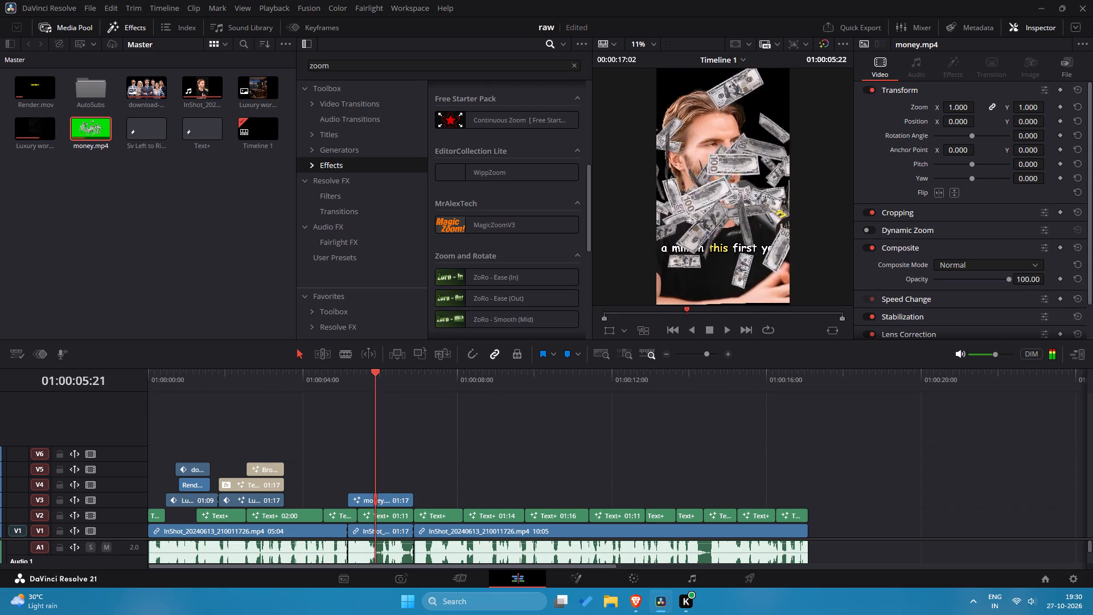
drag(376, 380, 388, 384)
scroll(560, 458, down, 5)
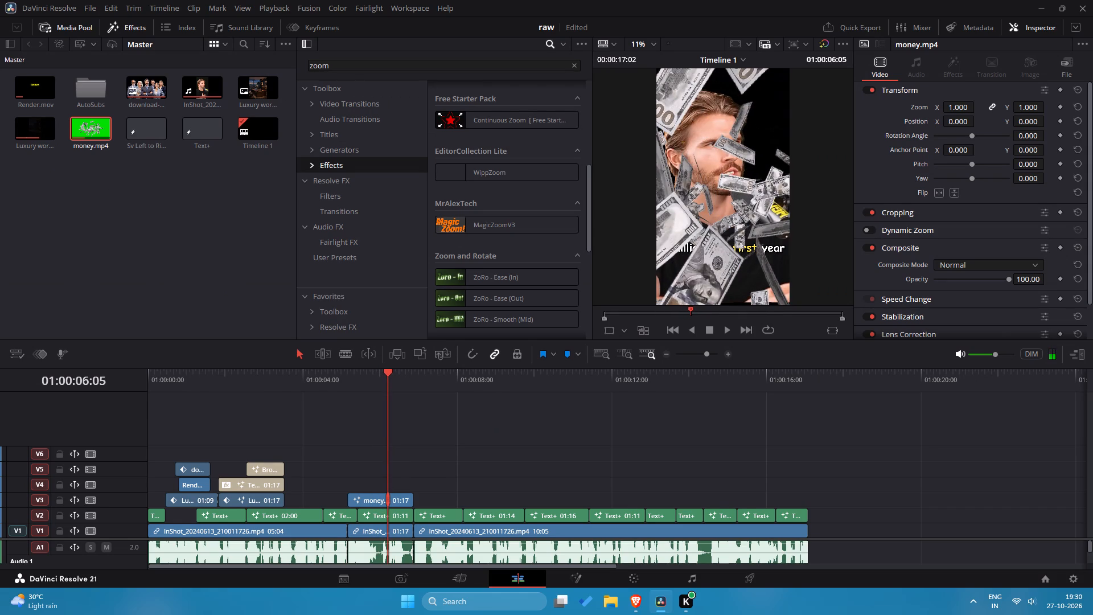
click(710, 352)
drag(156, 437, 315, 524)
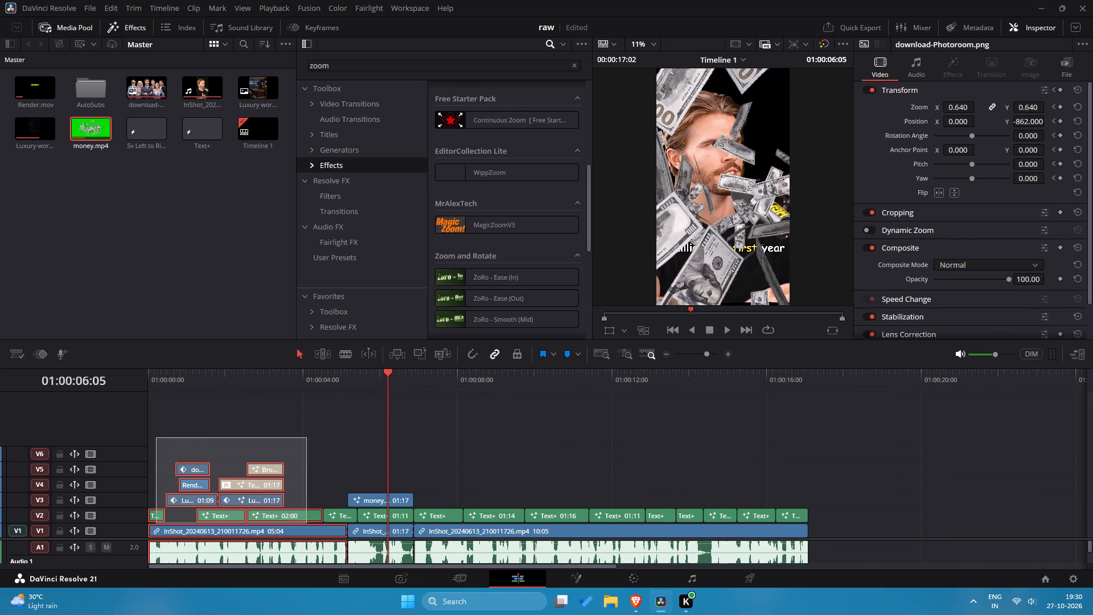
drag(315, 524, 796, 531)
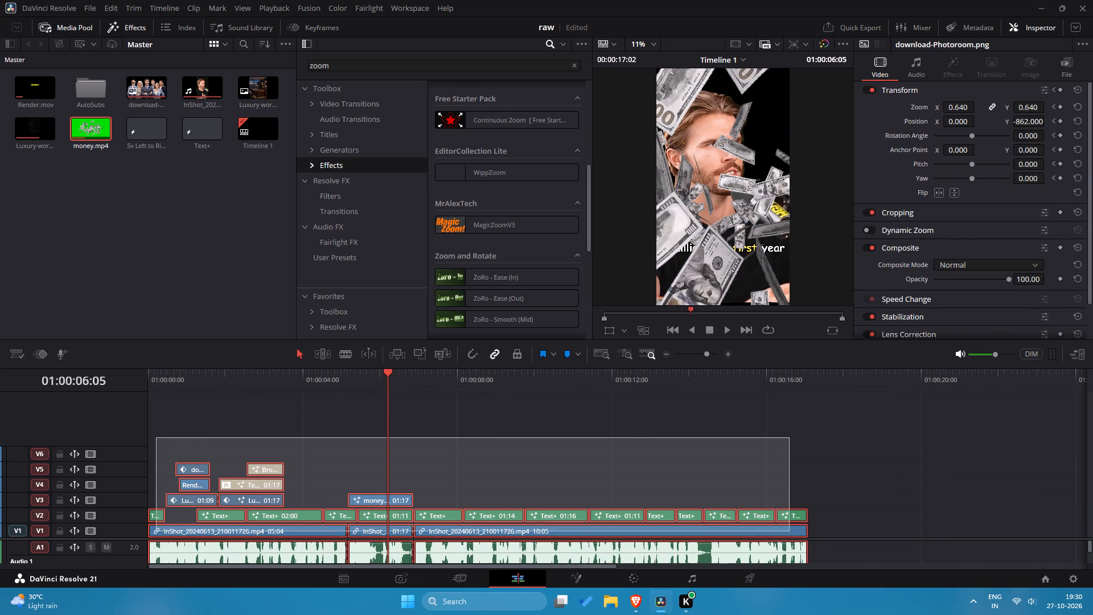
drag(796, 531, 800, 532)
drag(792, 533, 792, 517)
click(869, 511)
Move the money.mp4 clip down to track V1, directly beneath the masked speaker segment.
drag(379, 480, 380, 520)
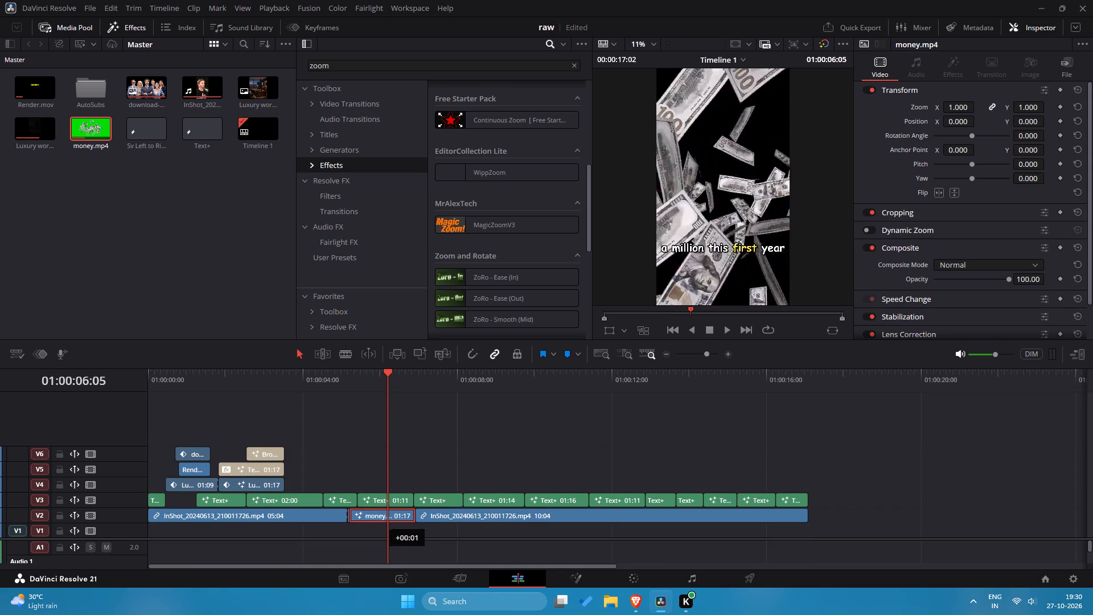
drag(380, 520, 376, 528)
Play and scrub the timeline from its start through the money segment to check the bills falling behind the speaker.
drag(380, 380, 371, 383)
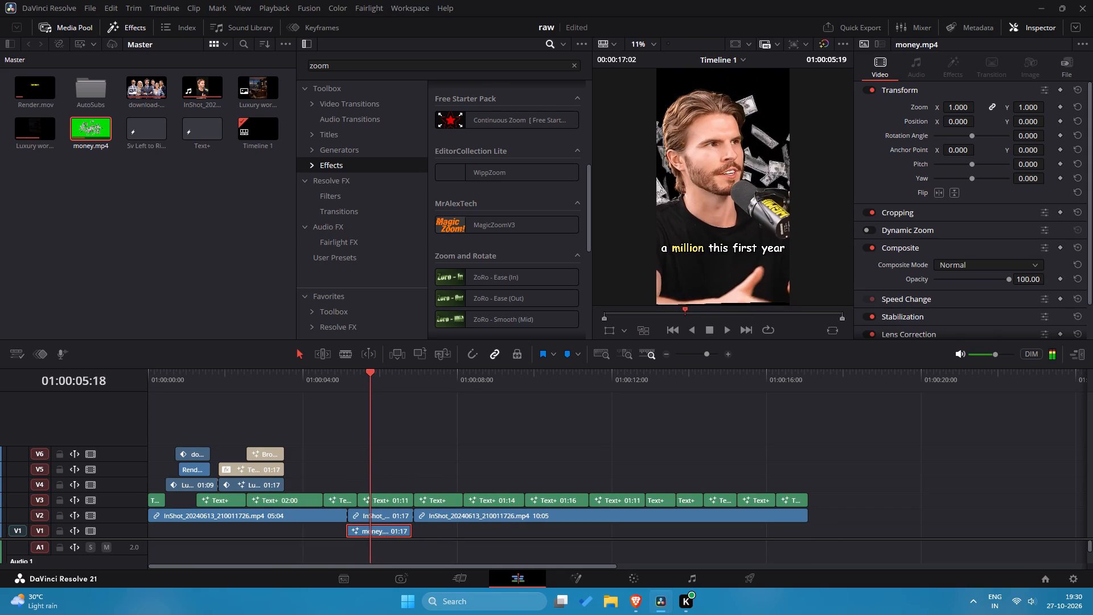
drag(371, 383, 325, 381)
key(space)
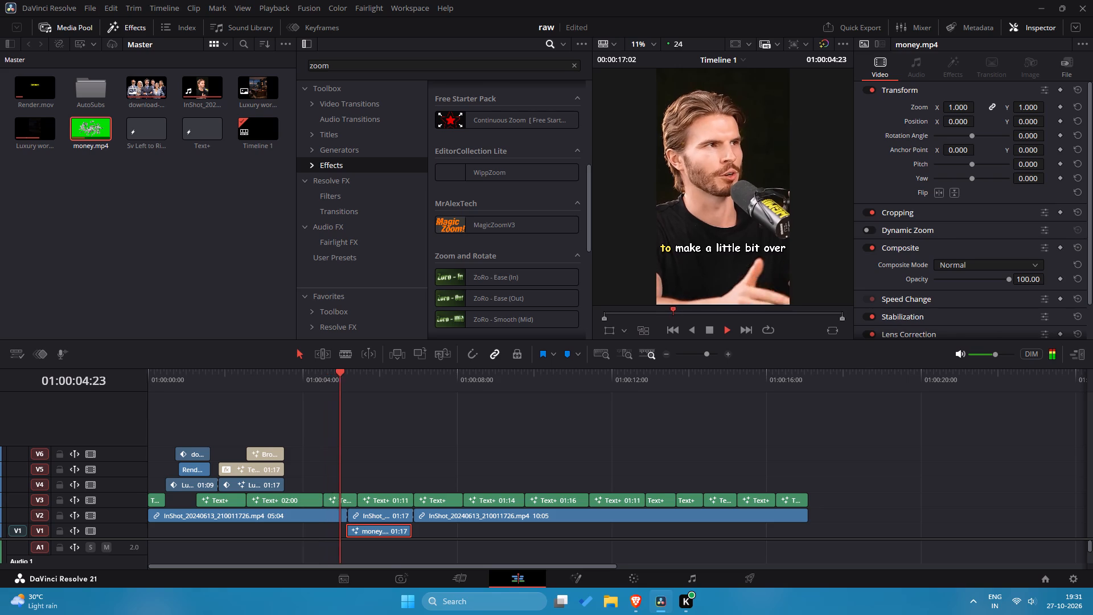
key(space)
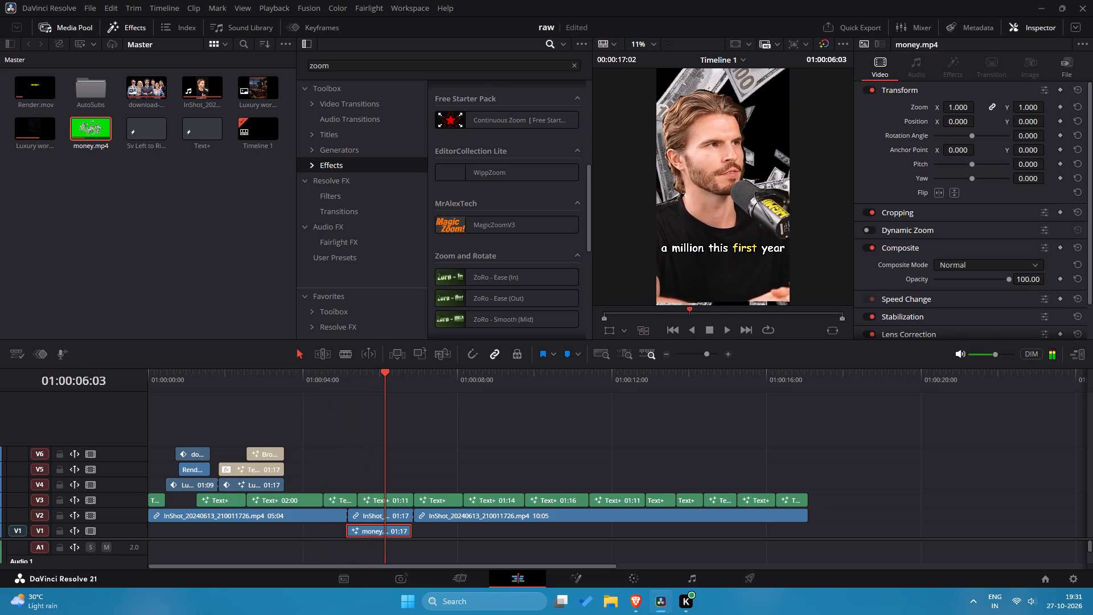
drag(384, 375, 137, 392)
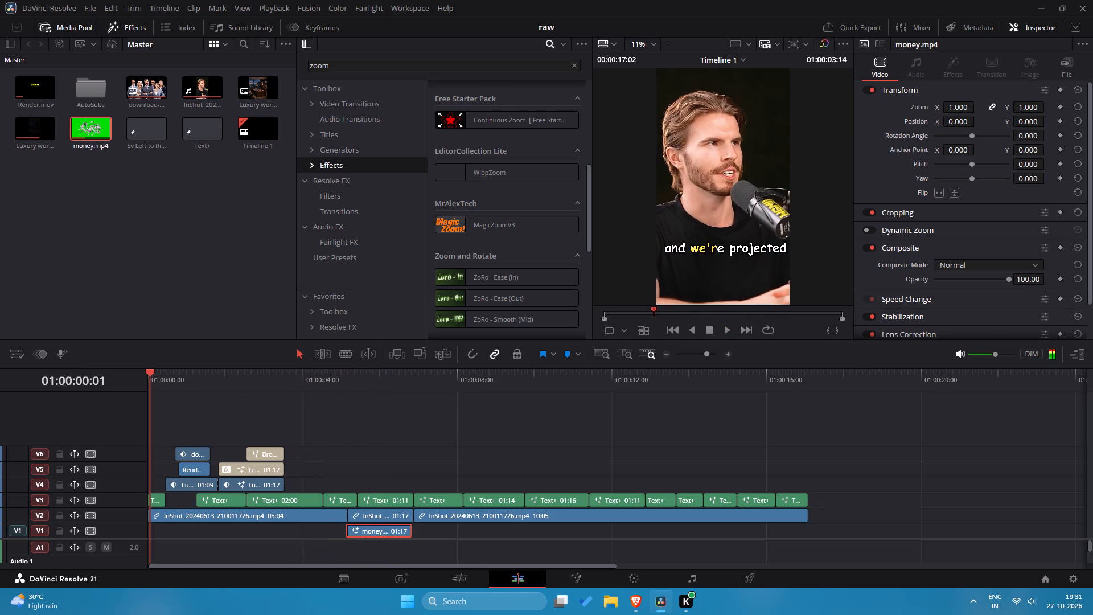
drag(137, 392, 99, 394)
key(space)
drag(151, 372, 235, 387)
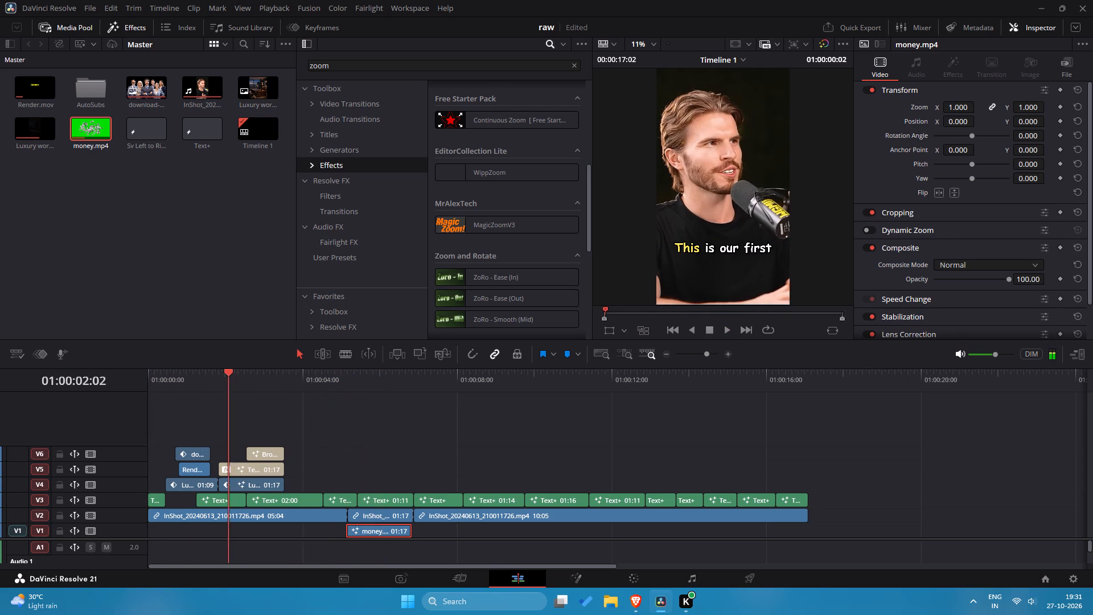
drag(235, 387, 321, 398)
key(space)
key(space)
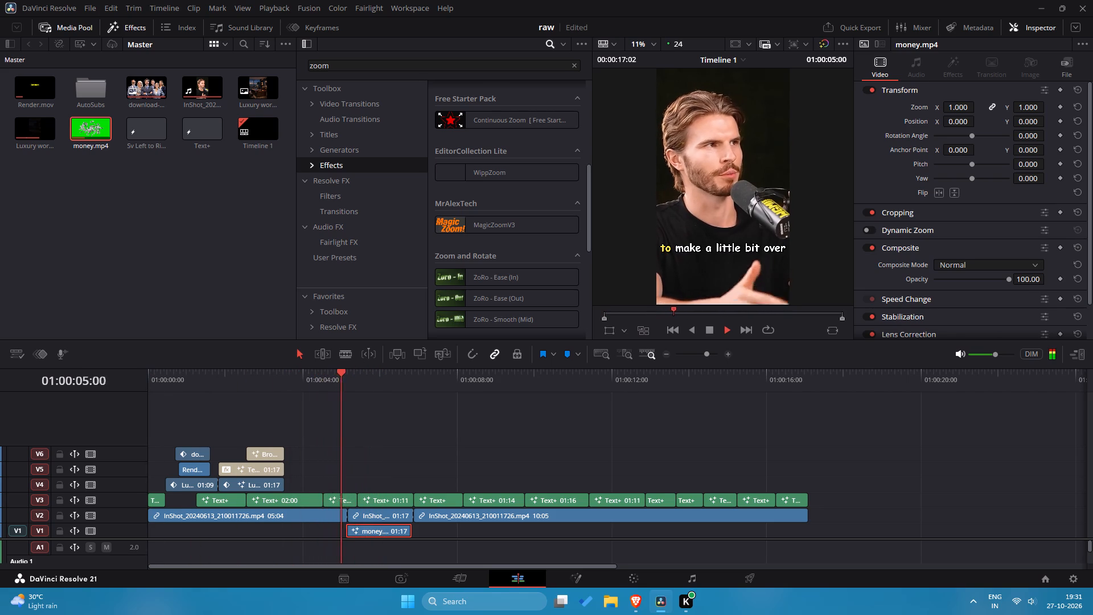
key(space)
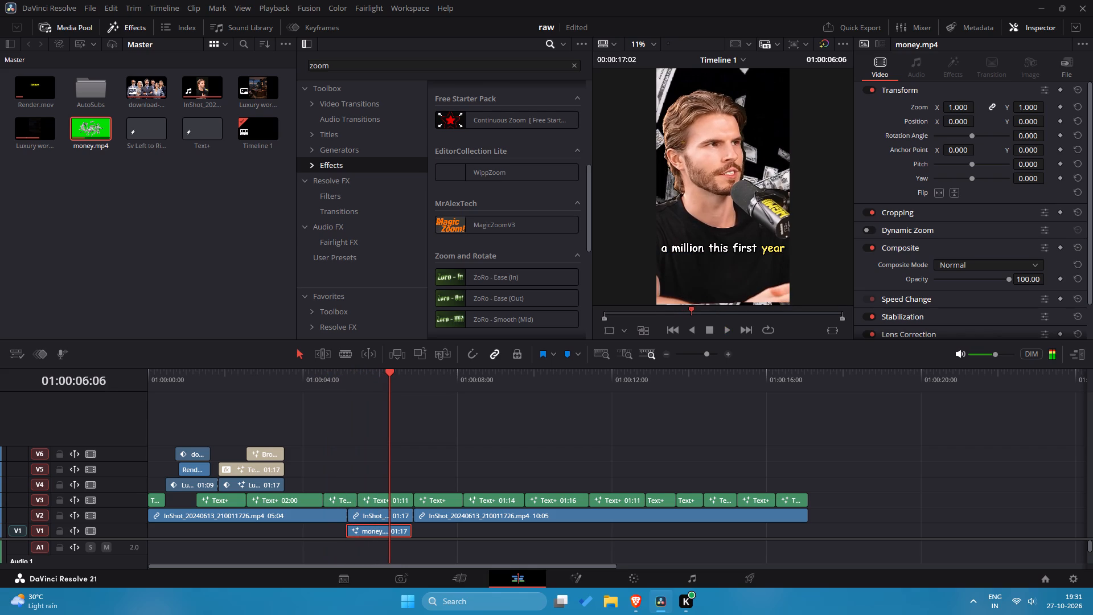
drag(381, 384, 391, 388)
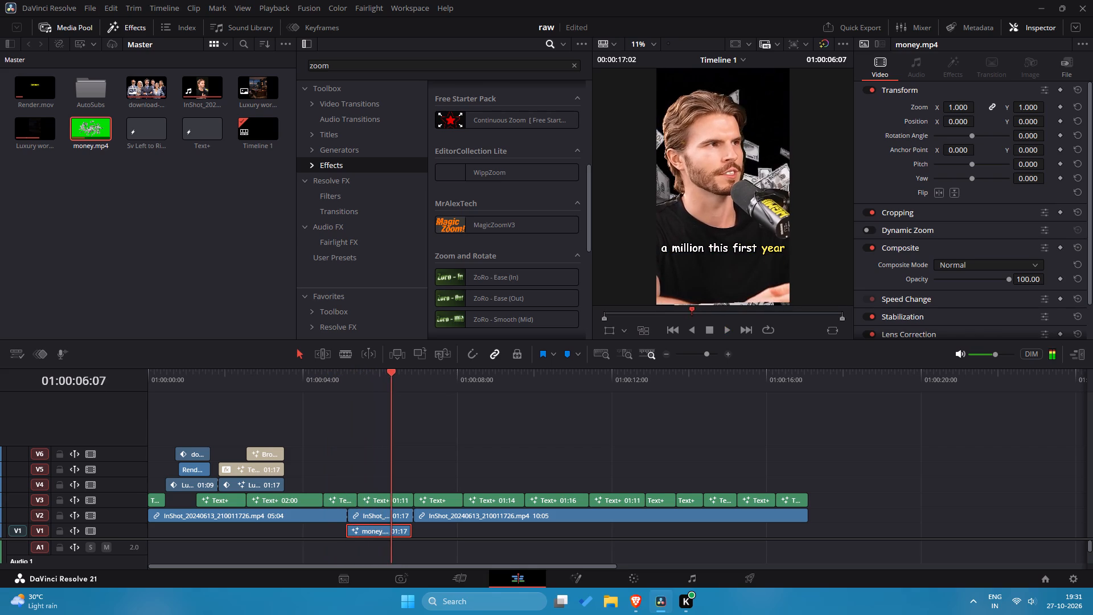
Play and scrub the money segment on the timeline to check the bills falling behind the masked speaker.
drag(391, 388, 340, 399)
key(space)
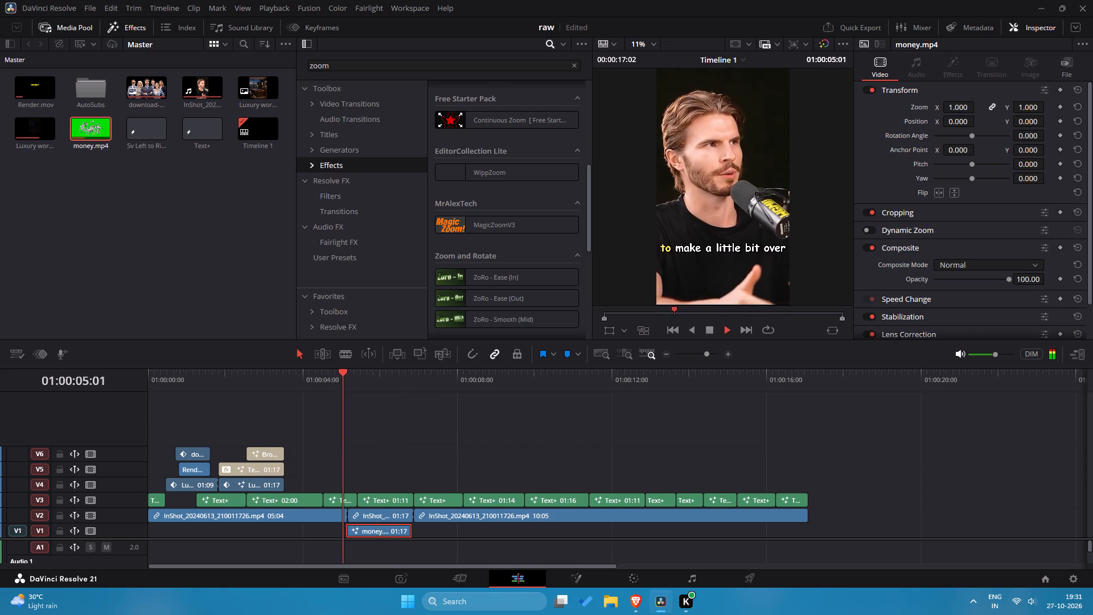
key(space)
key(space)
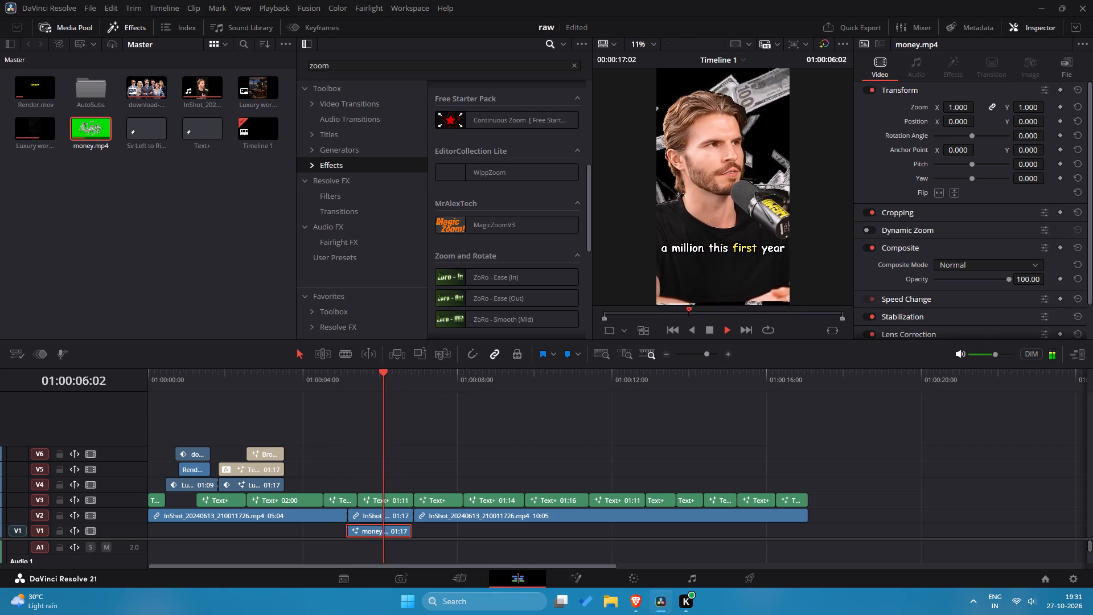
key(space)
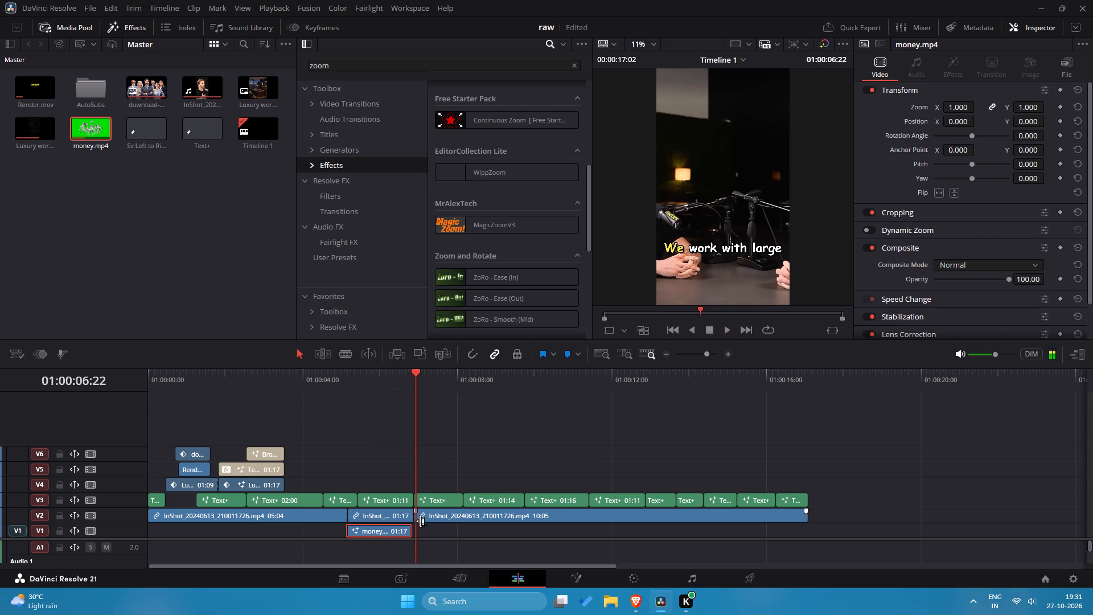
key(space)
key(space)
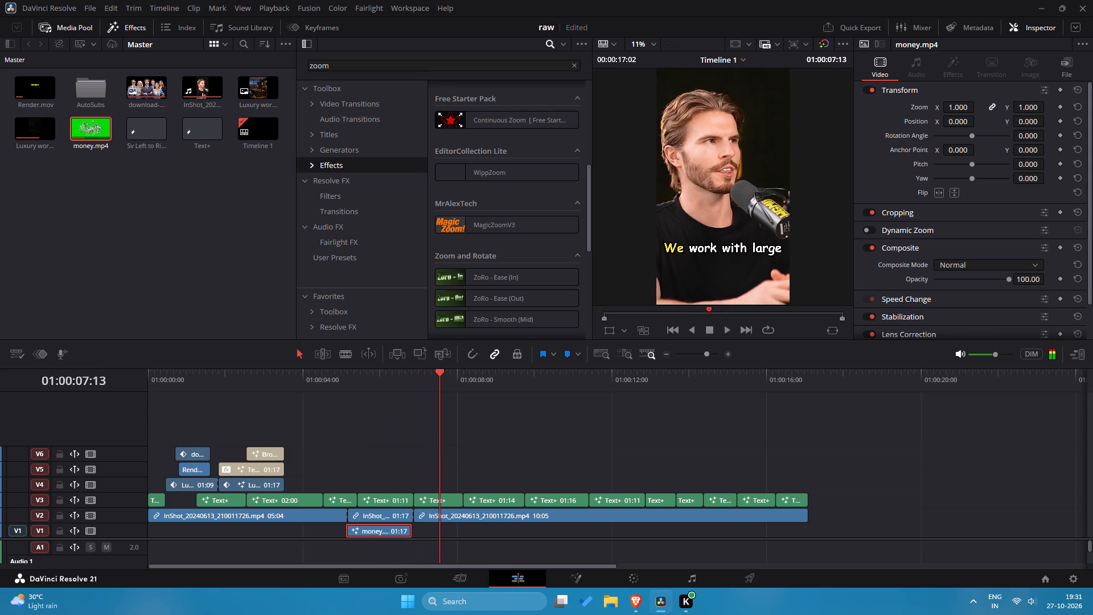
drag(440, 383, 373, 382)
key(space)
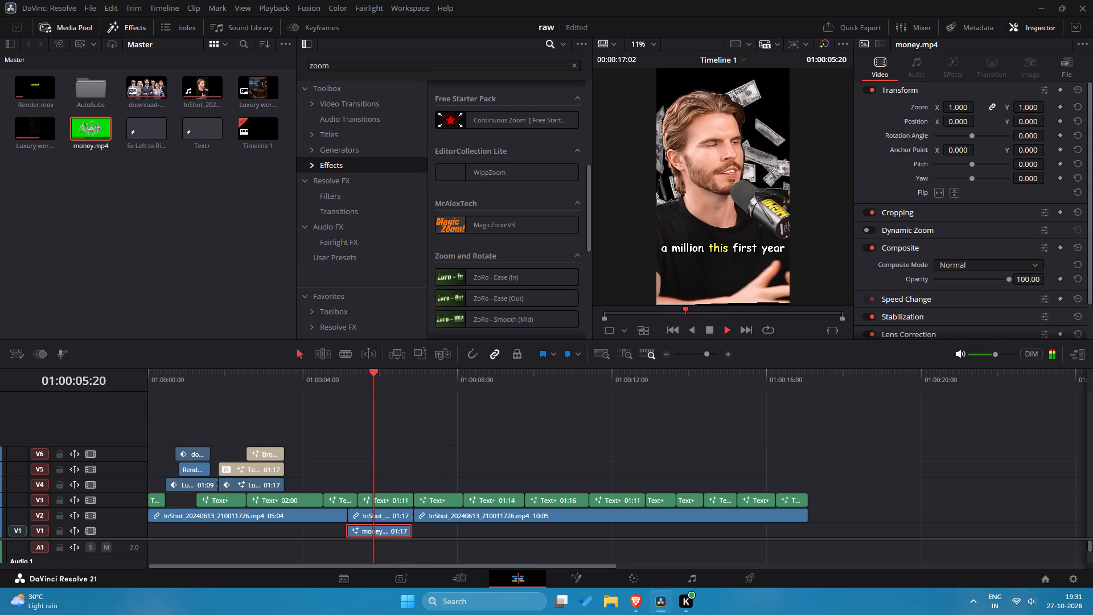
key(space)
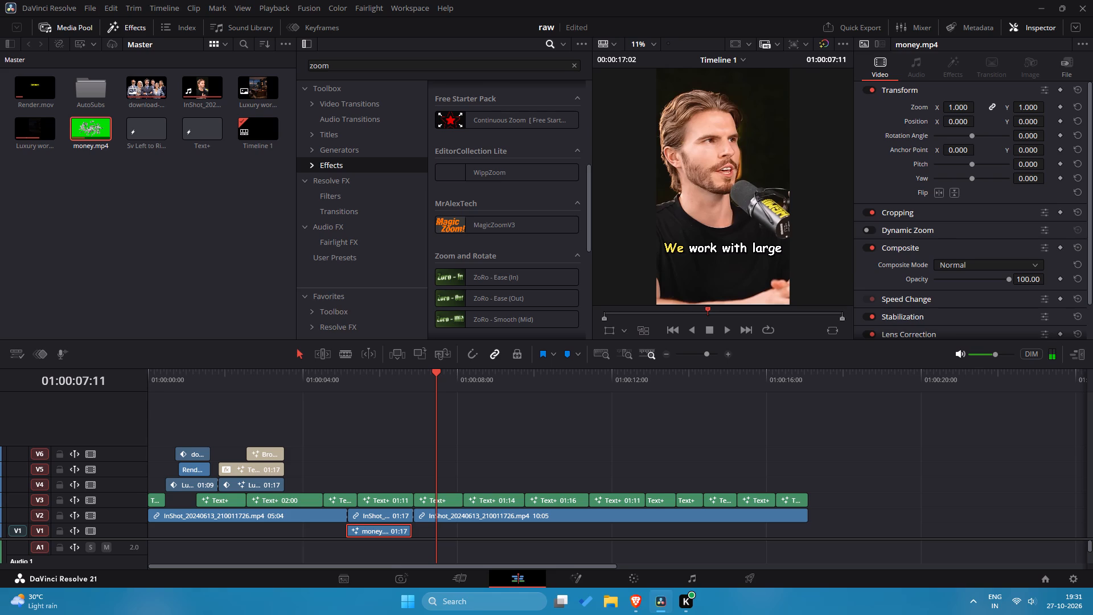
drag(439, 379, 389, 359)
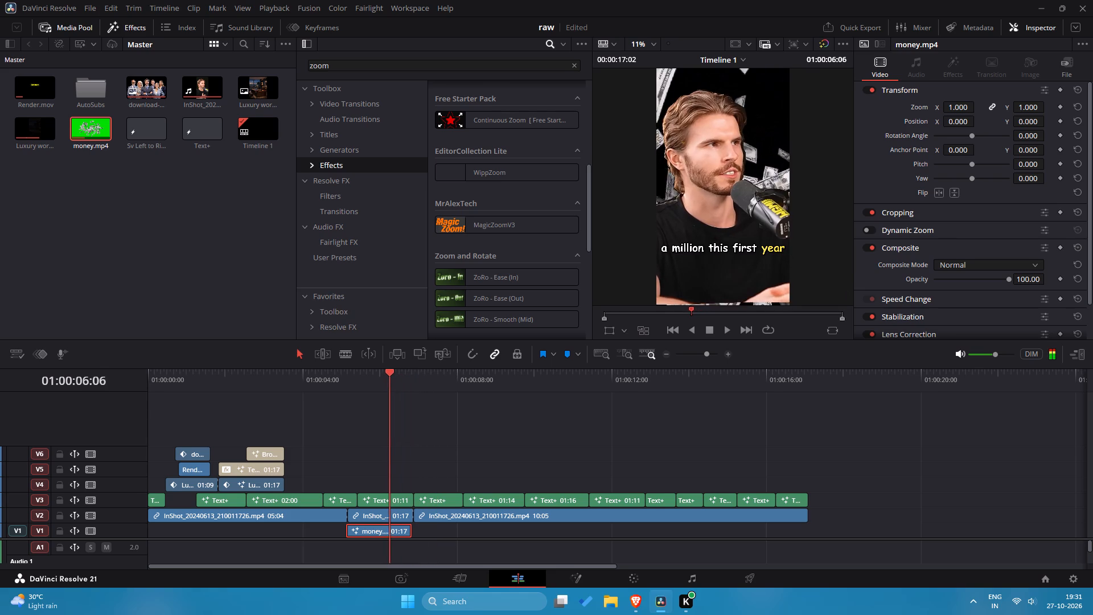
drag(389, 359, 387, 359)
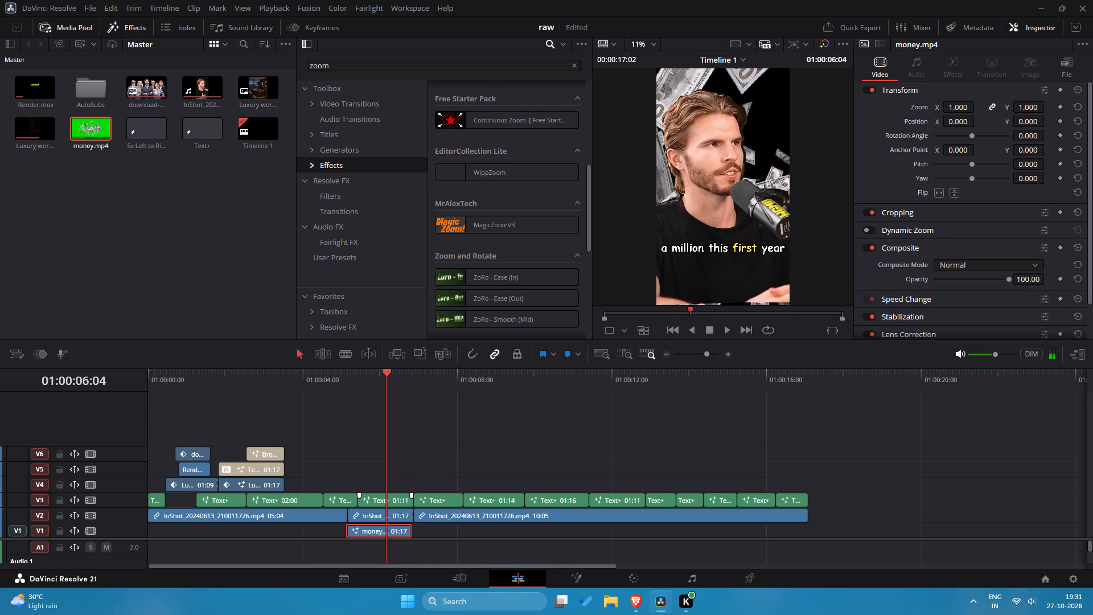
Add a Transform keyframe at 01:00:05:04, the start of the masked speaker segment on track V2.
click(377, 519)
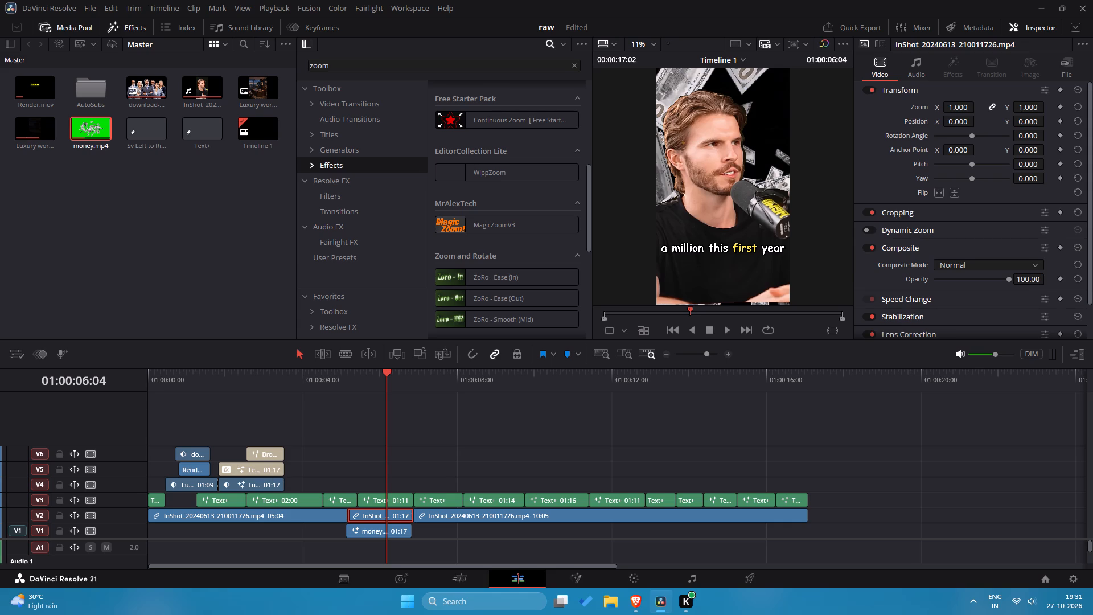
drag(384, 378, 349, 383)
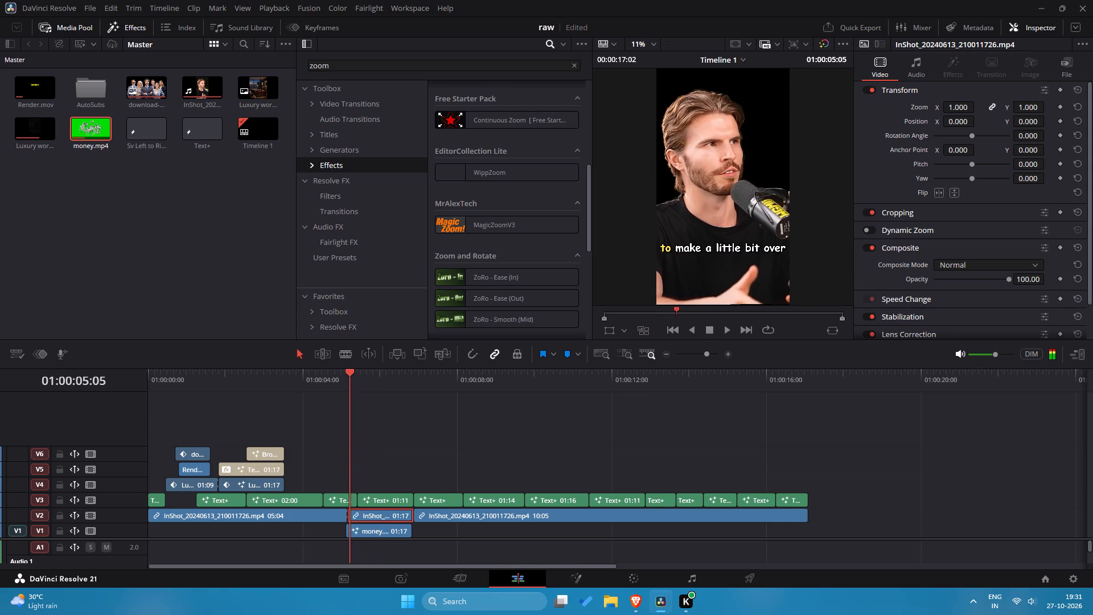
drag(349, 383, 350, 383)
click(347, 381)
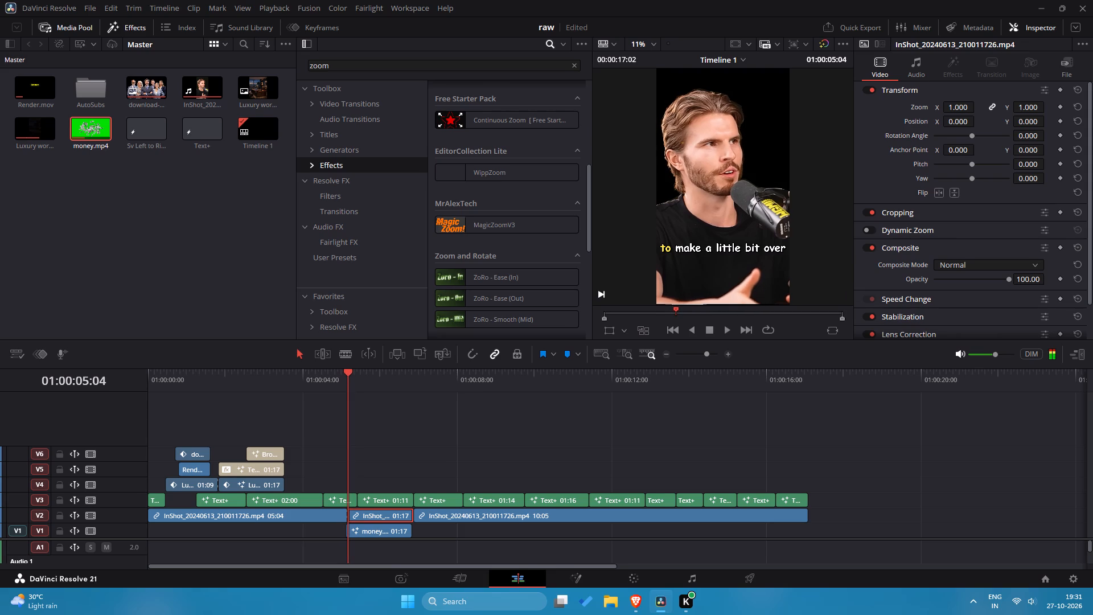
scroll(1045, 163, up, 3)
click(1057, 94)
click(1058, 92)
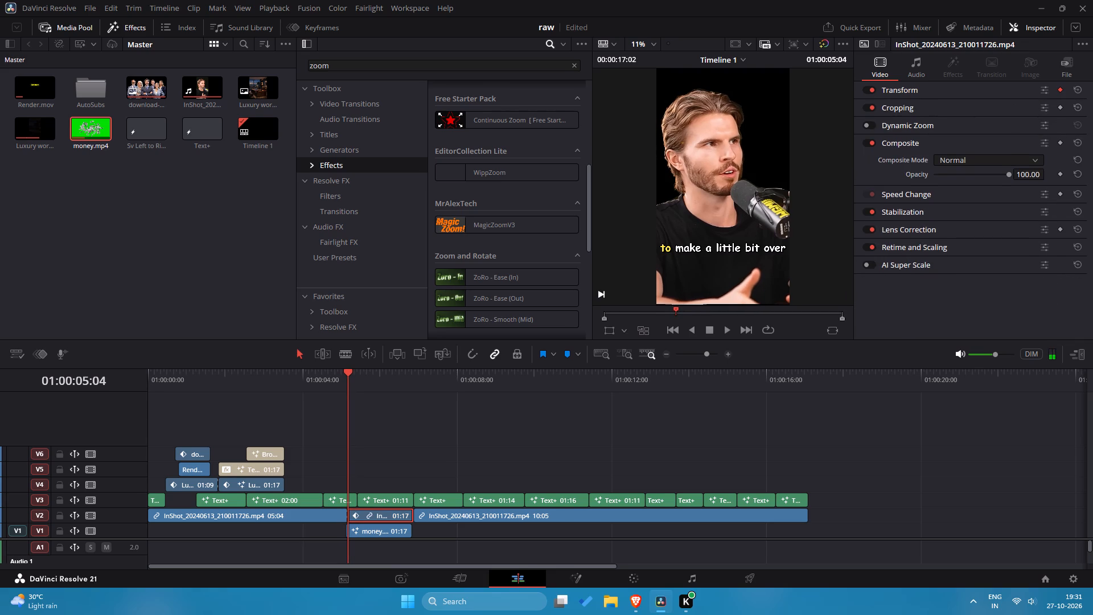
click(997, 93)
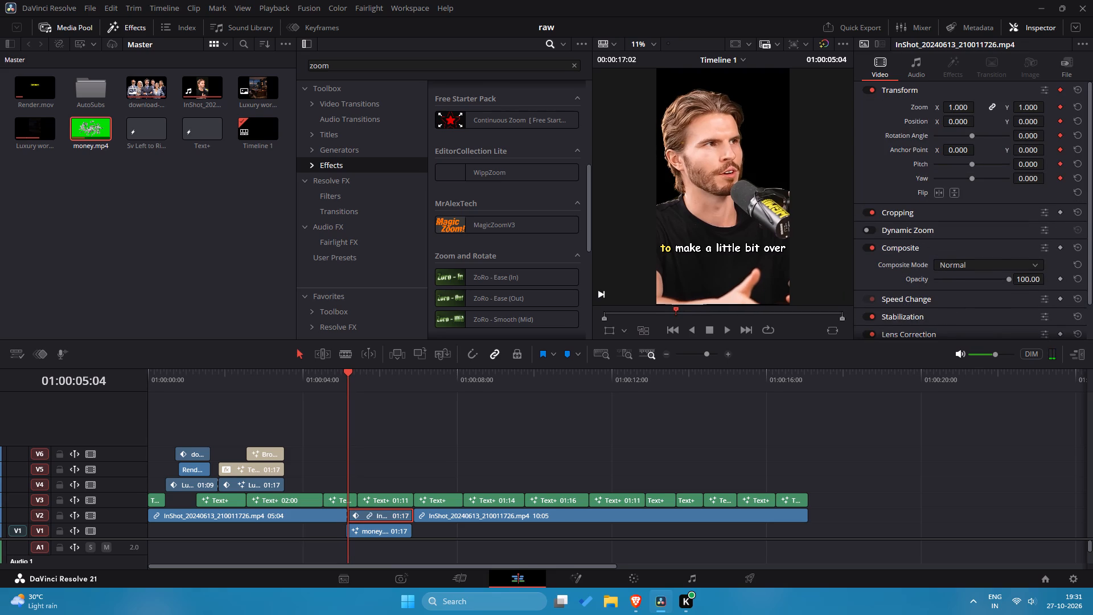
At 01:00:05:17, keyframe the masked speaker segment's Position Y to -436 so the speaker moves down in the frame.
drag(347, 379, 369, 384)
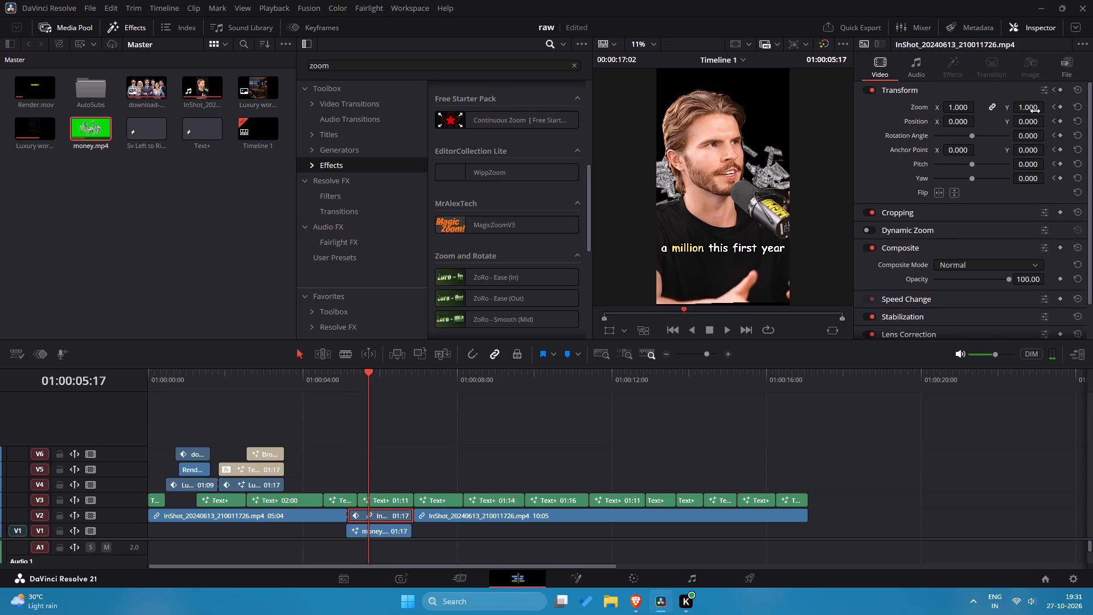
drag(1029, 124, 1008, 129)
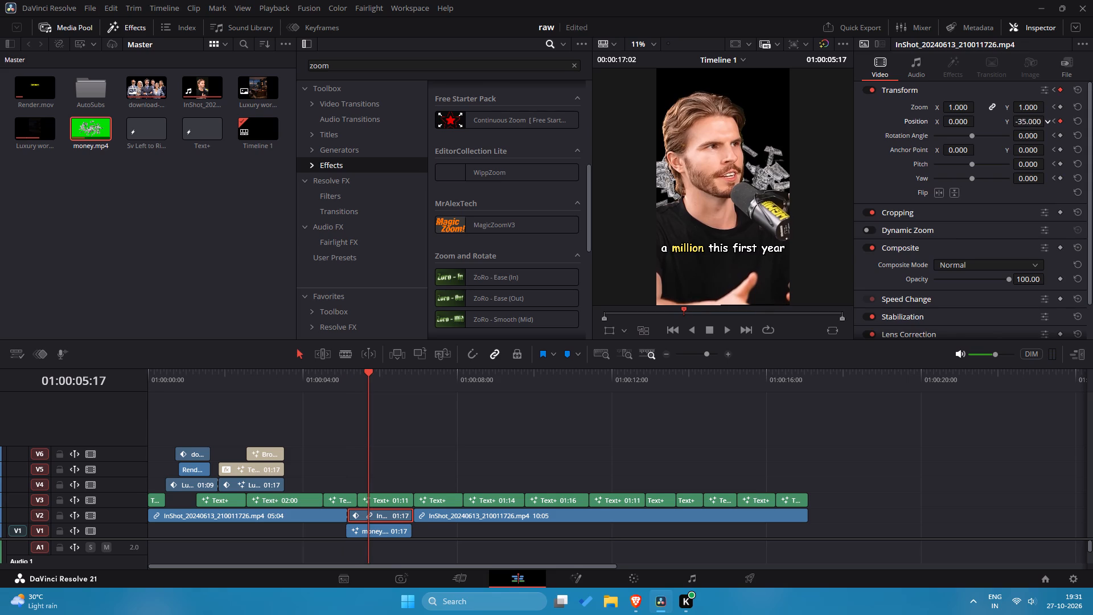
drag(1008, 129, 806, 179)
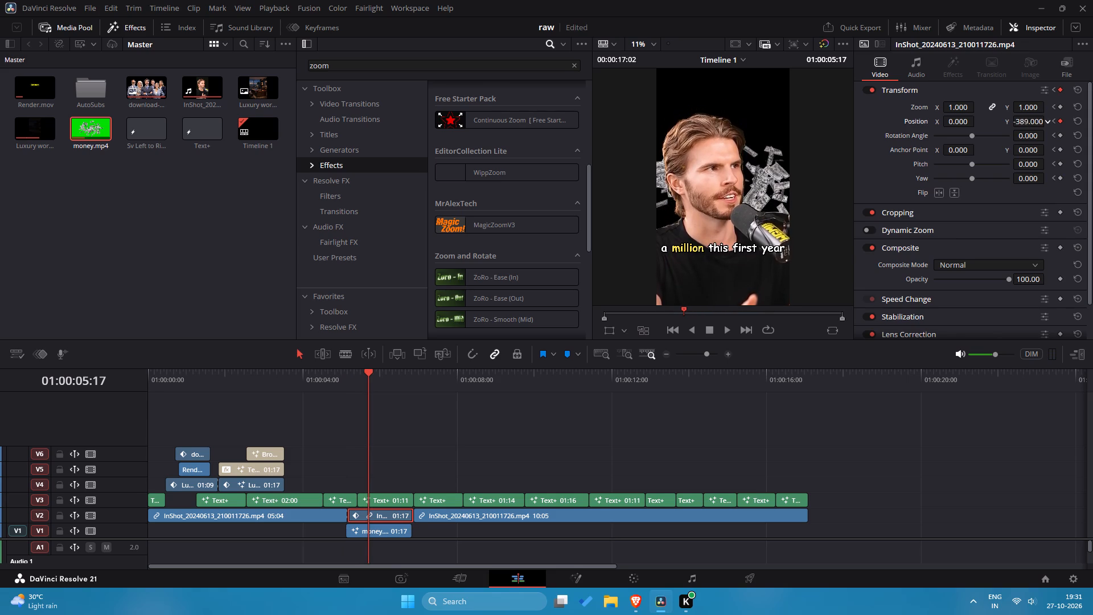
drag(806, 179, 780, 183)
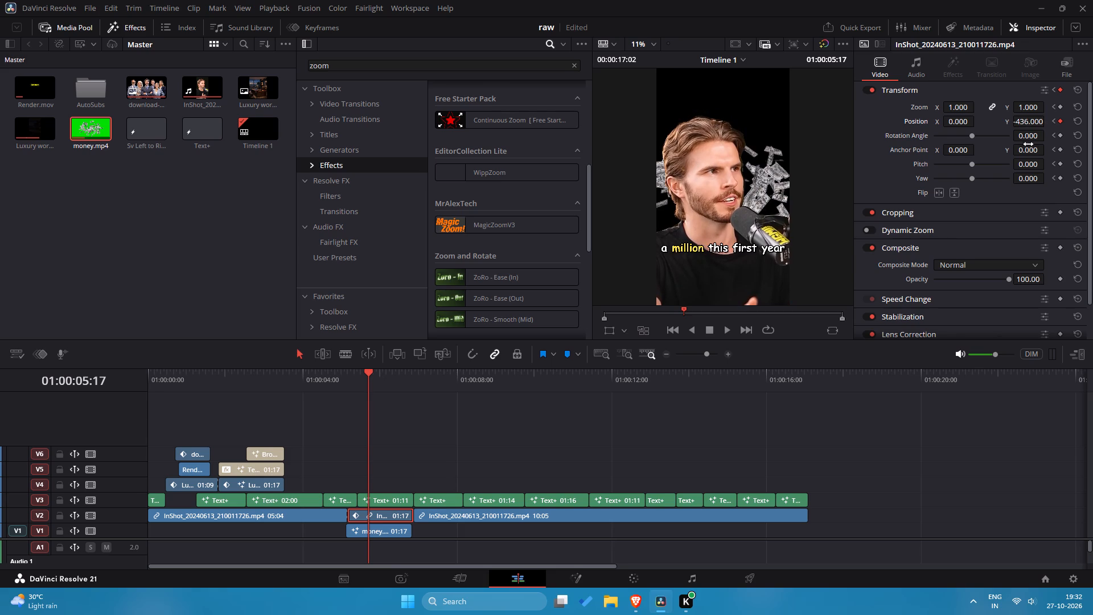
Play the timeline from just before the money segment to check the speaker's downward movement.
click(377, 413)
drag(368, 382, 360, 382)
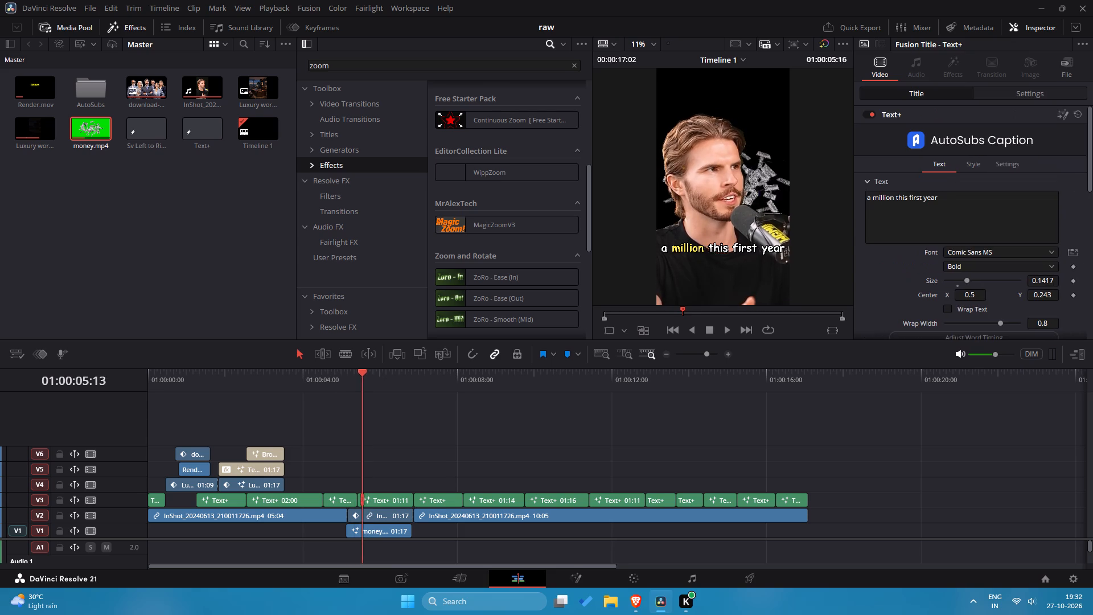
drag(360, 382, 311, 383)
key(space)
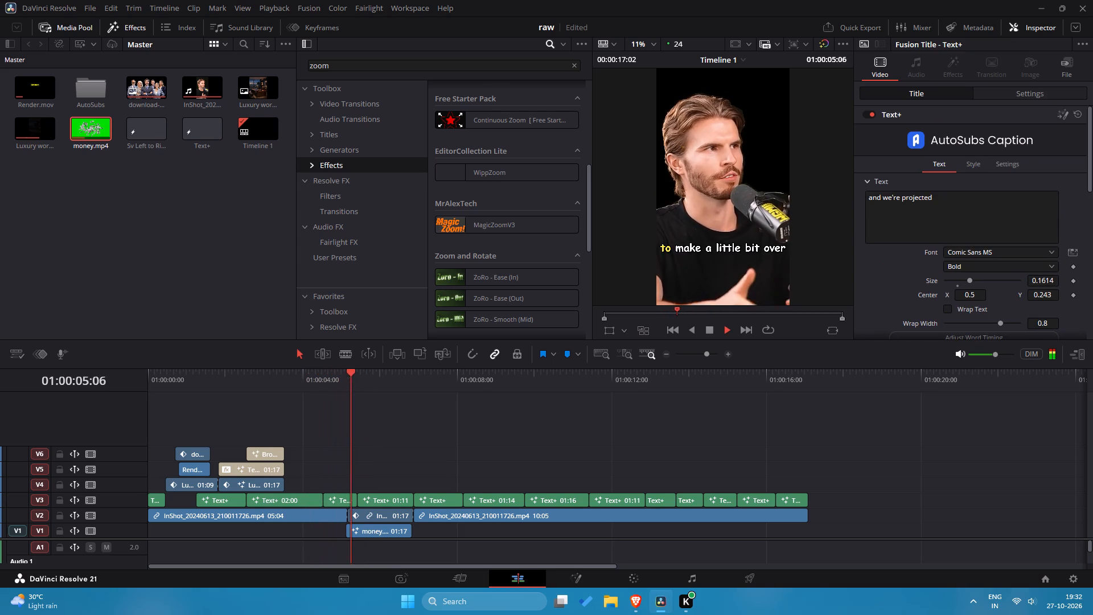
key(space)
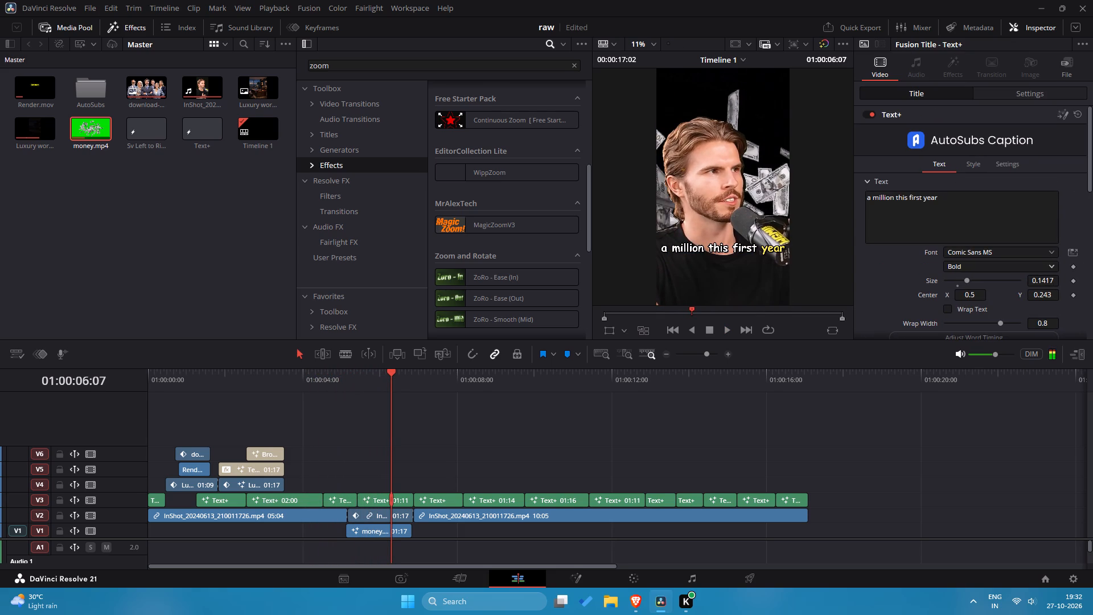
drag(391, 376, 320, 384)
key(space)
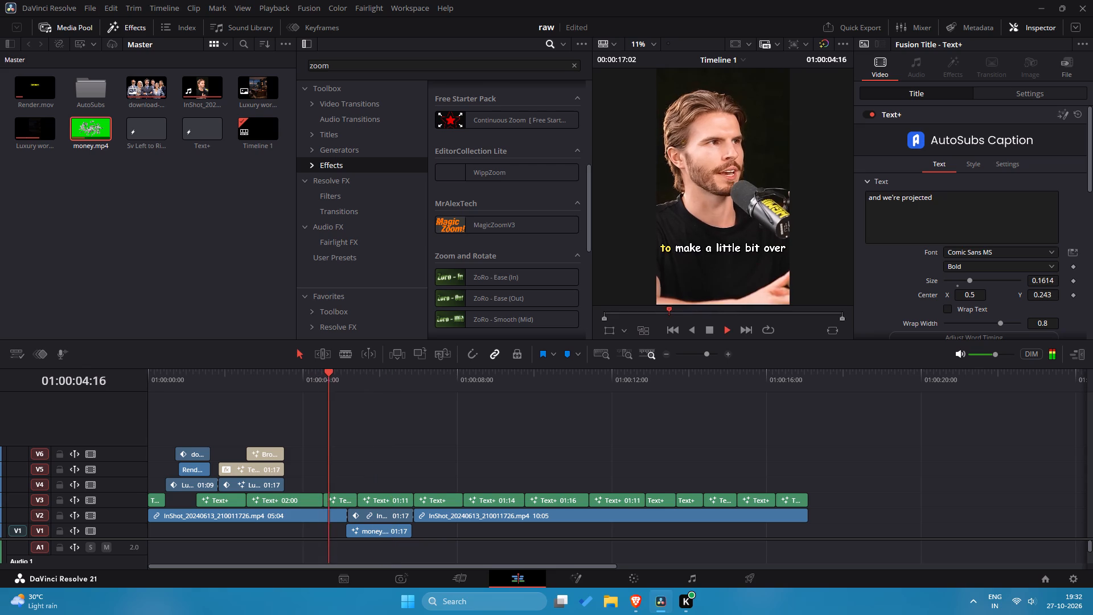
key(space)
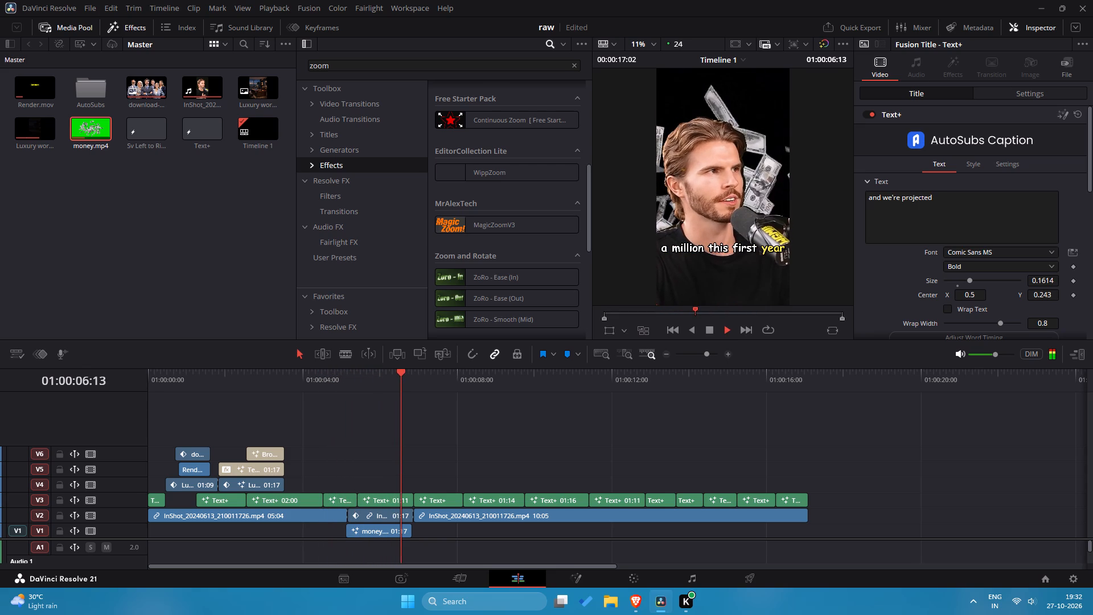
Enlarge the money.mp4 clip on track V1 to a zoom of 1.300.
click(389, 527)
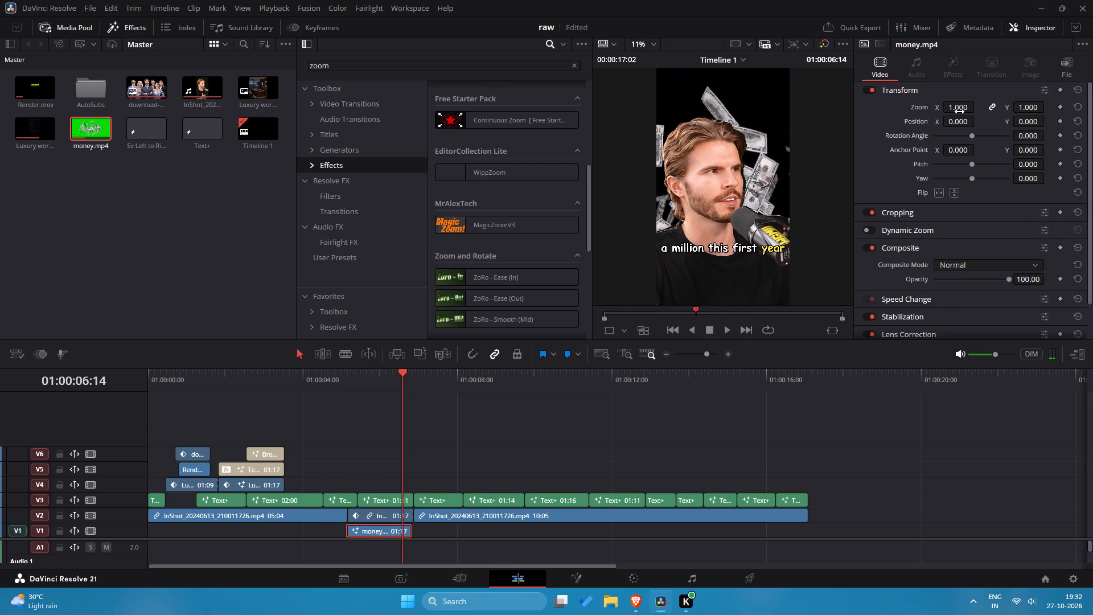
drag(959, 112, 976, 112)
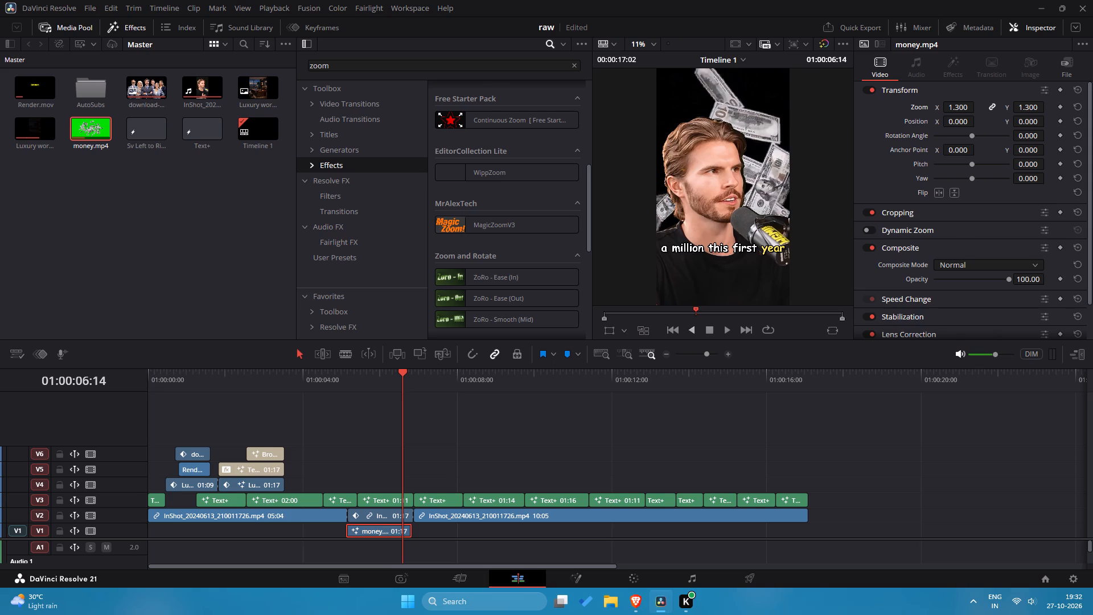
click(501, 466)
Play the money segment and compare it with the money shot in the reference video in the browser.
drag(404, 373, 319, 380)
key(space)
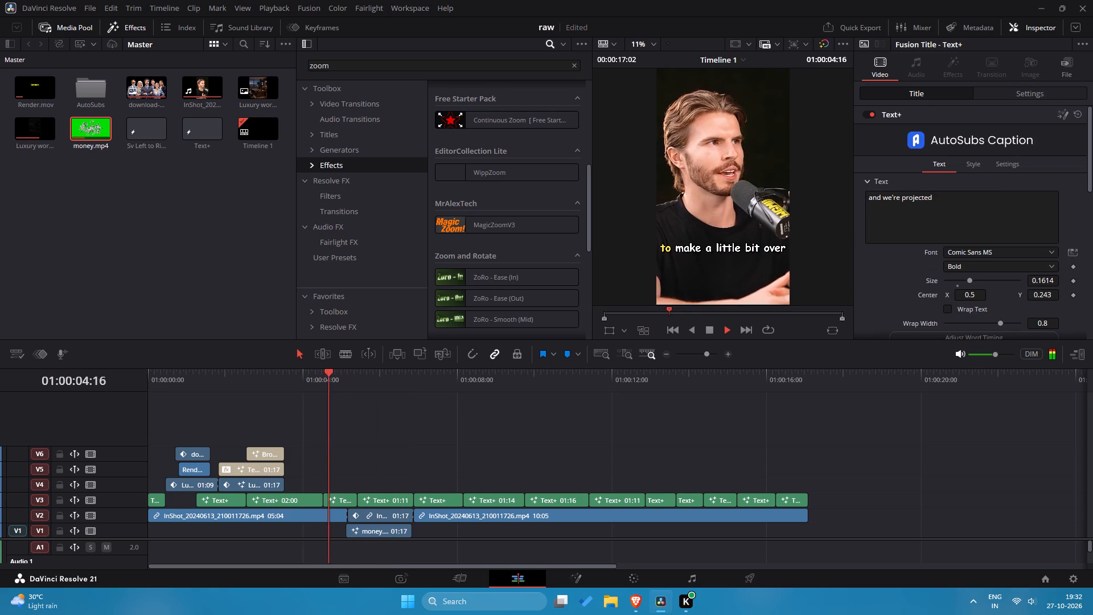
key(space)
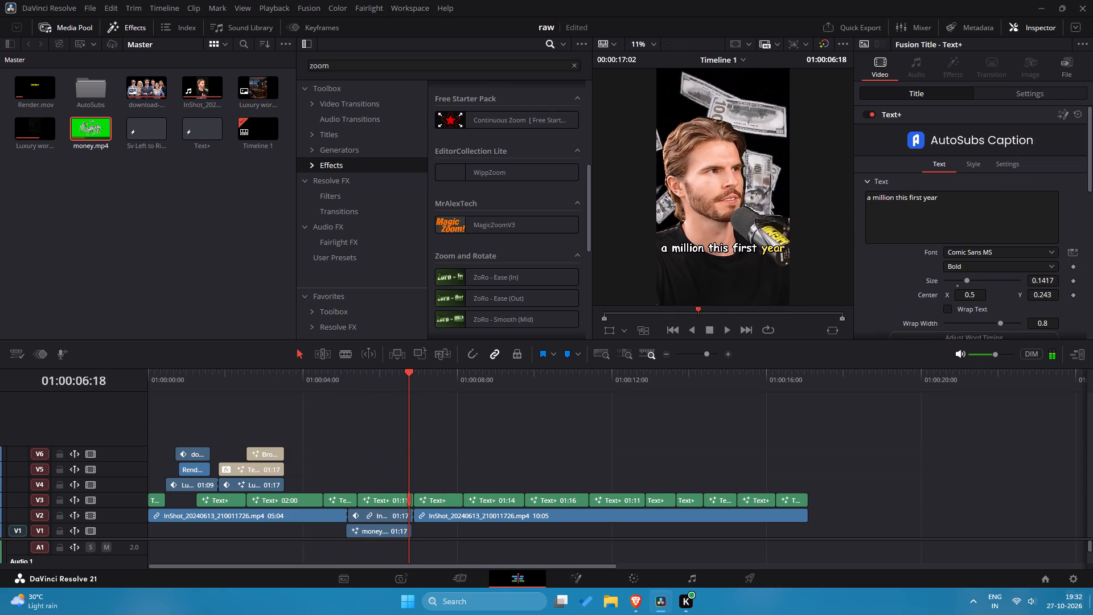
key(alt+Tab)
click(298, 582)
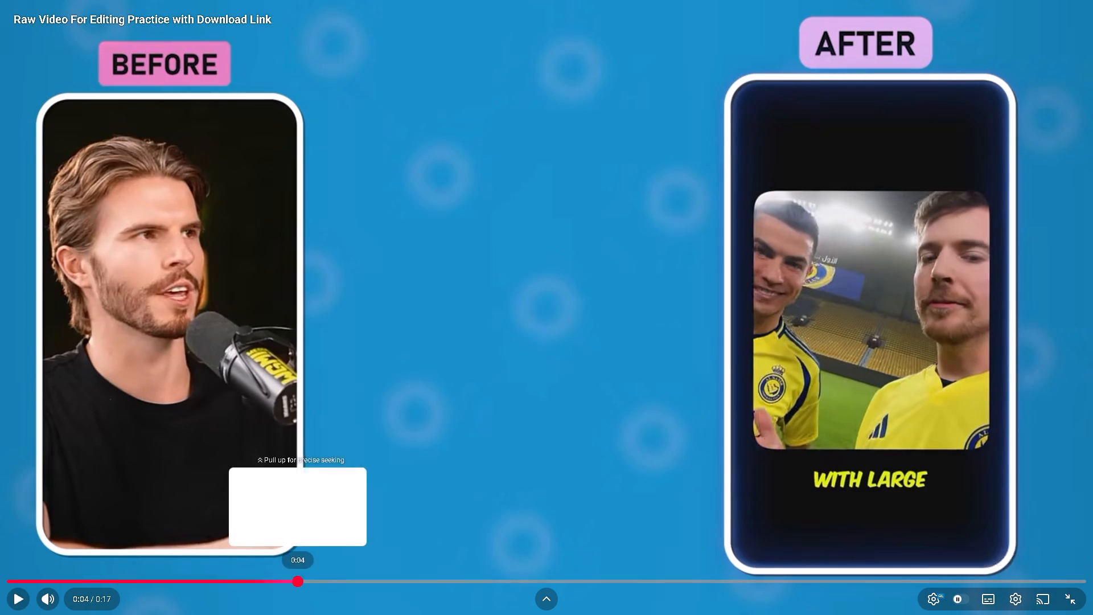
click(498, 396)
click(795, 324)
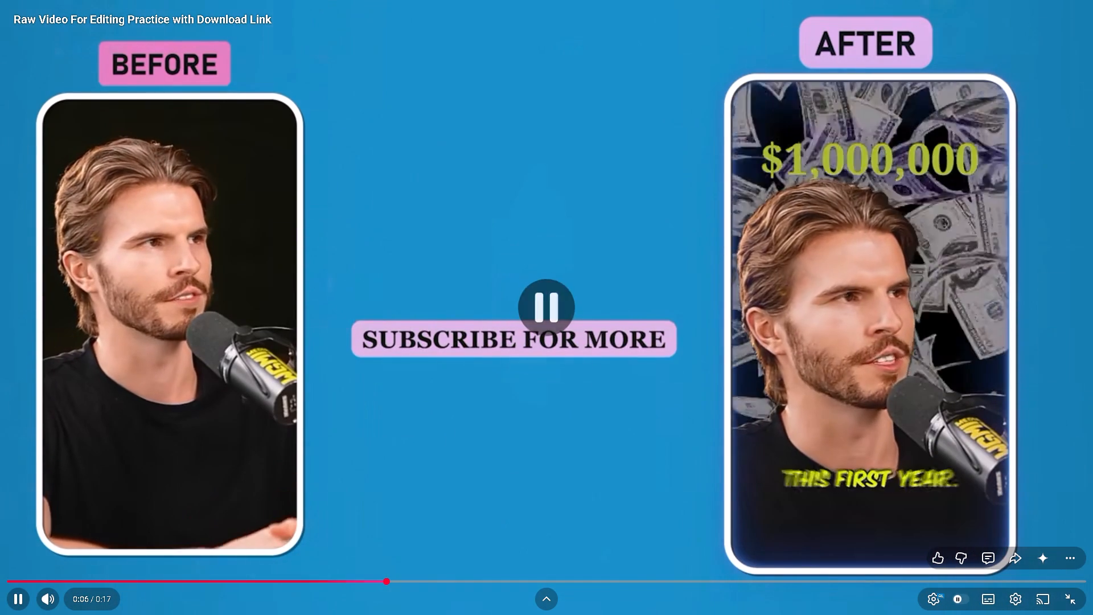
key(alt+Tab)
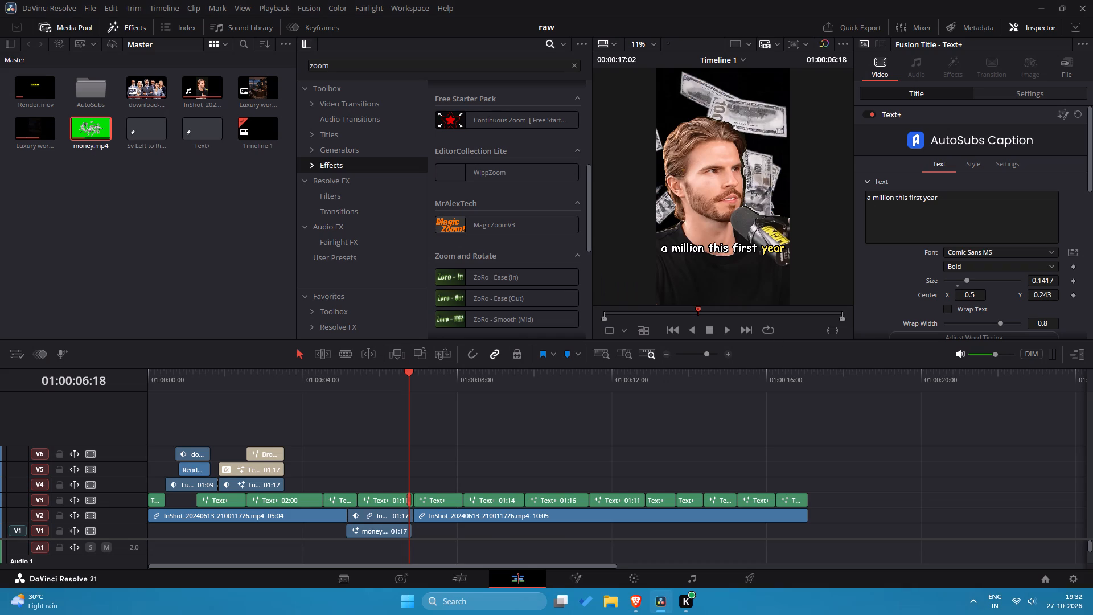
drag(405, 380, 309, 382)
key(space)
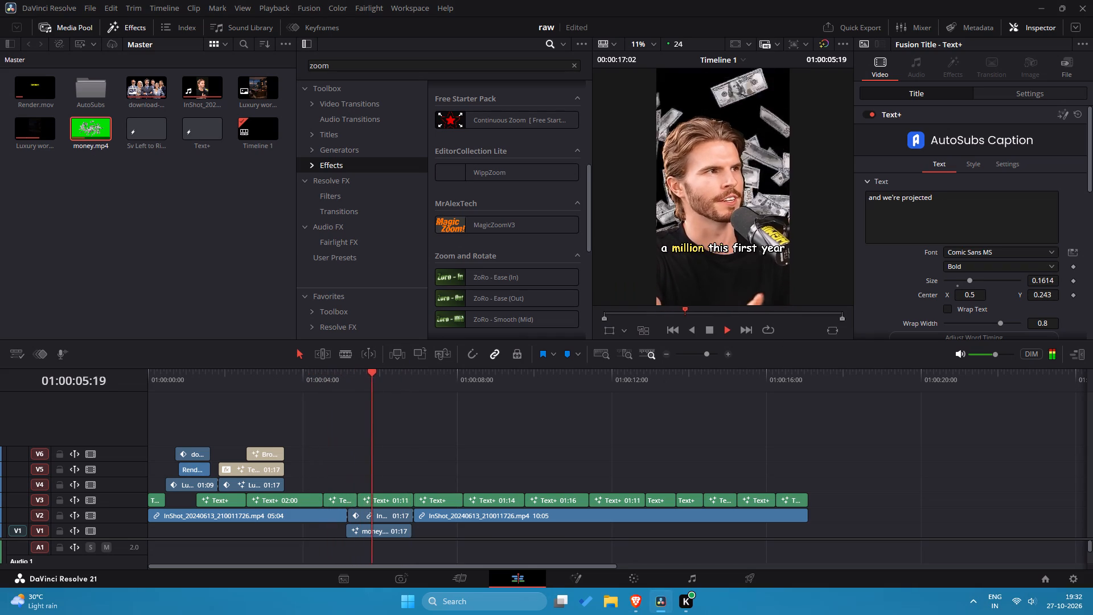
key(space)
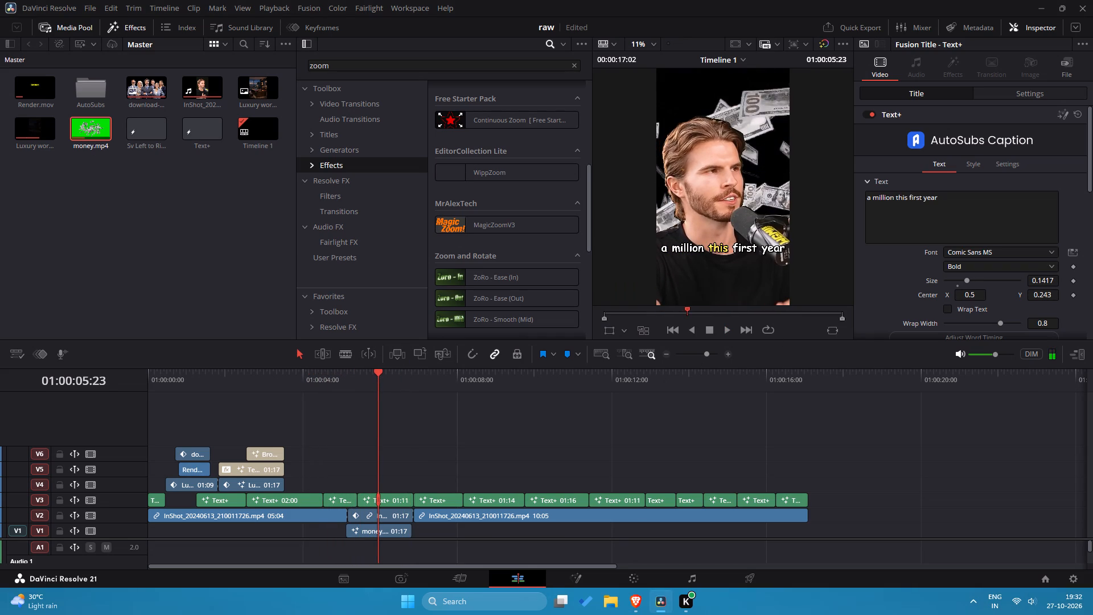
Reset the masked speaker segment's Position at 01:00:05:17 and remove the transform keyframe there.
click(382, 509)
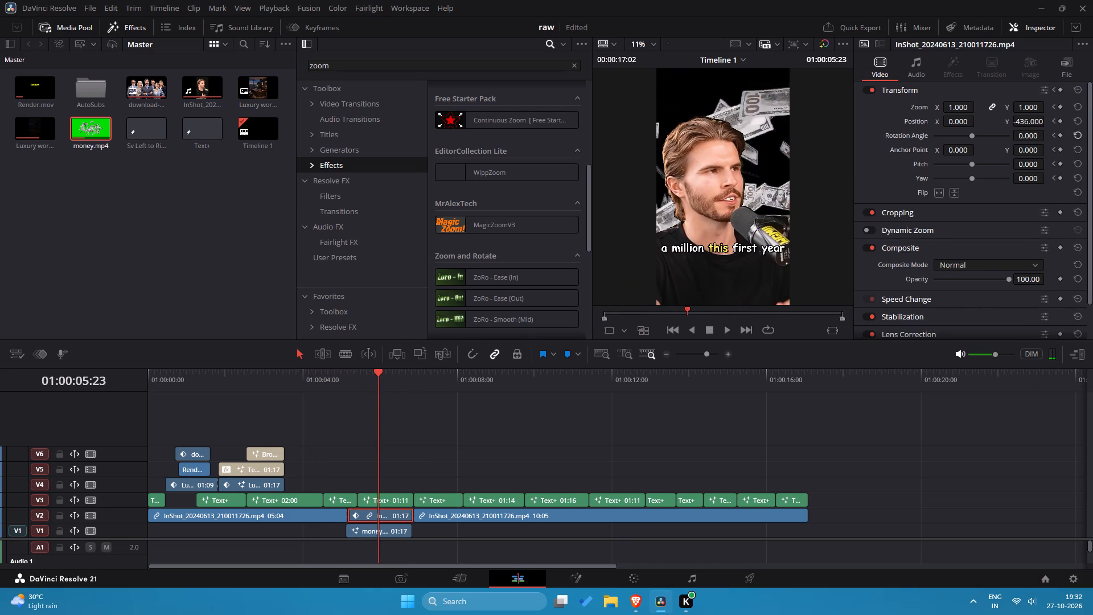
click(1051, 89)
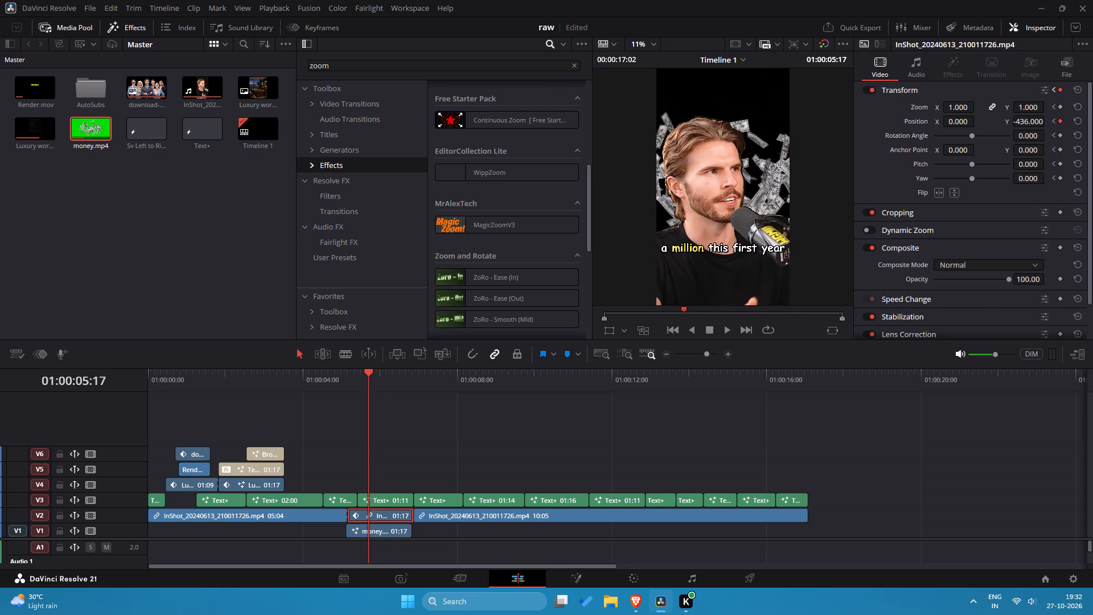
click(1053, 89)
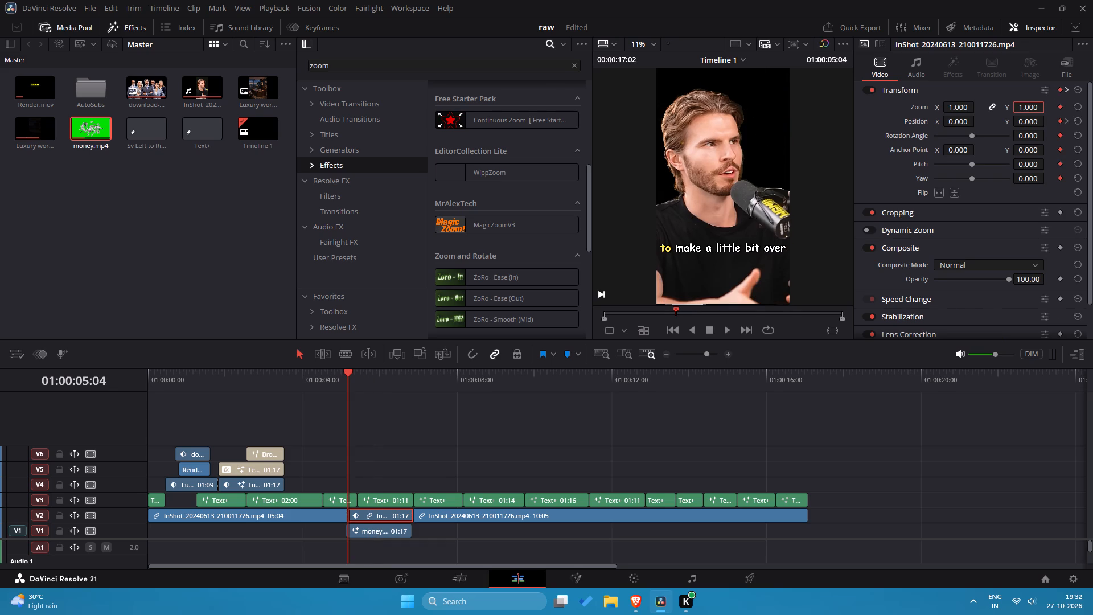
click(1067, 90)
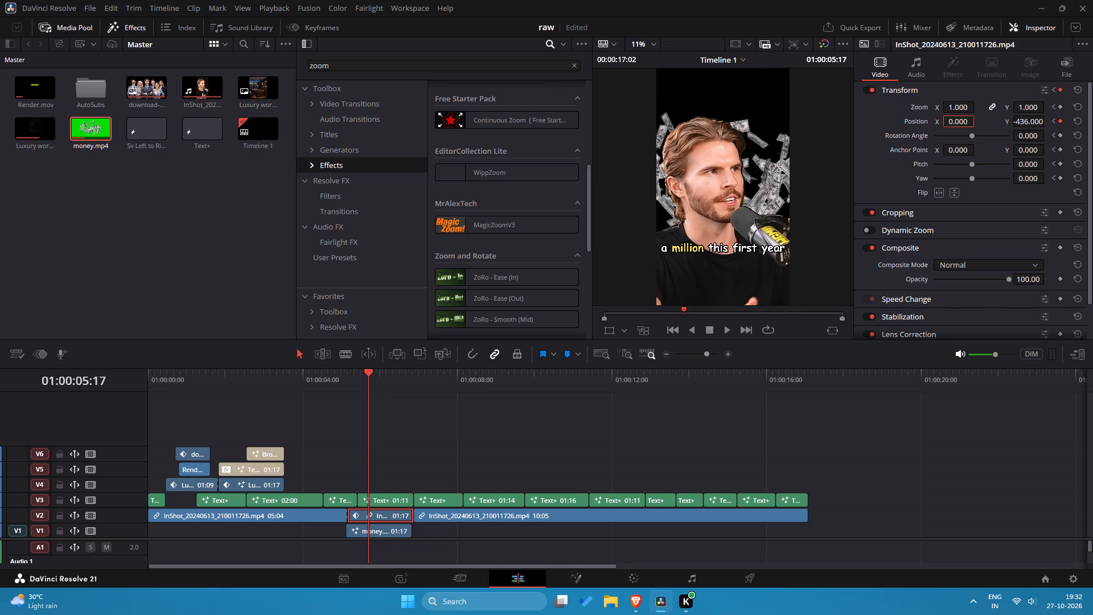
double_click(926, 122)
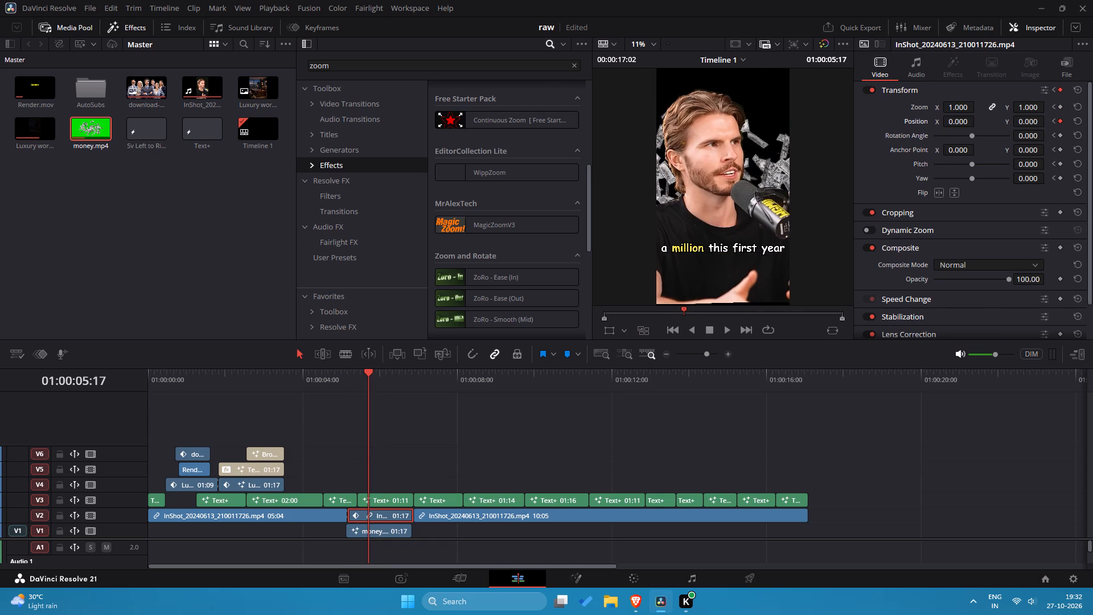
click(1060, 92)
click(1055, 90)
At 01:00:05:12, keyframe the masked speaker segment's Position Y to -333 for an earlier, smaller downward move.
drag(348, 379, 358, 380)
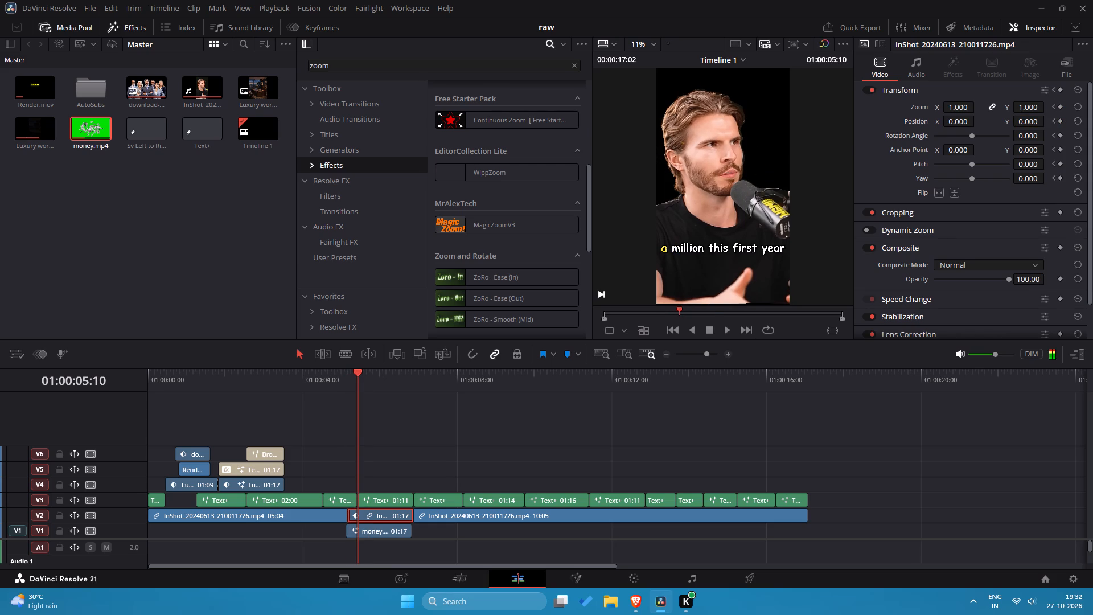
drag(358, 380, 360, 380)
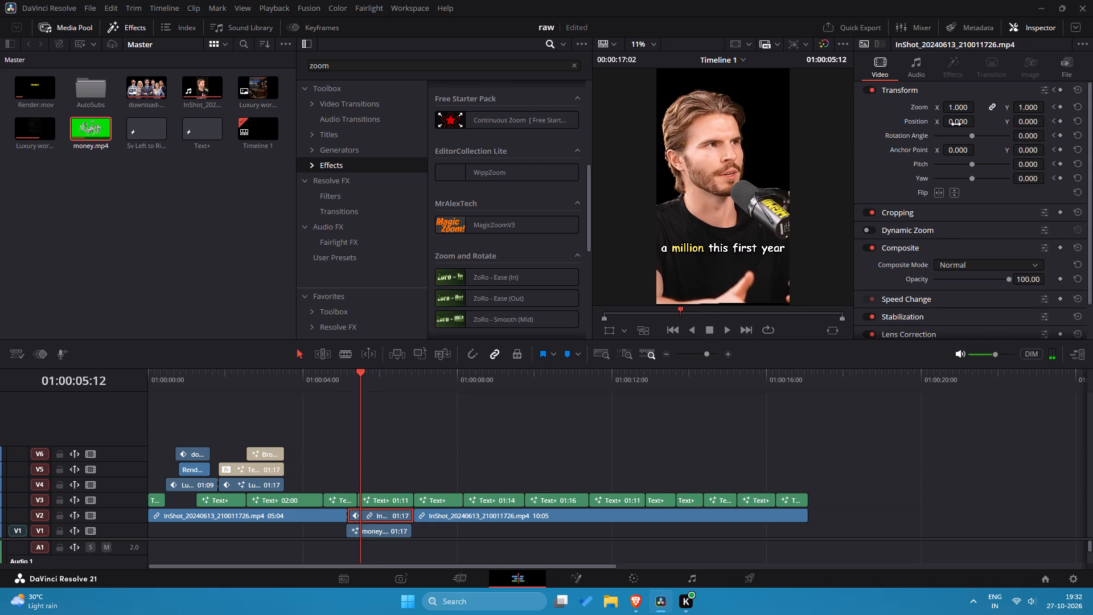
drag(1026, 122, 1001, 133)
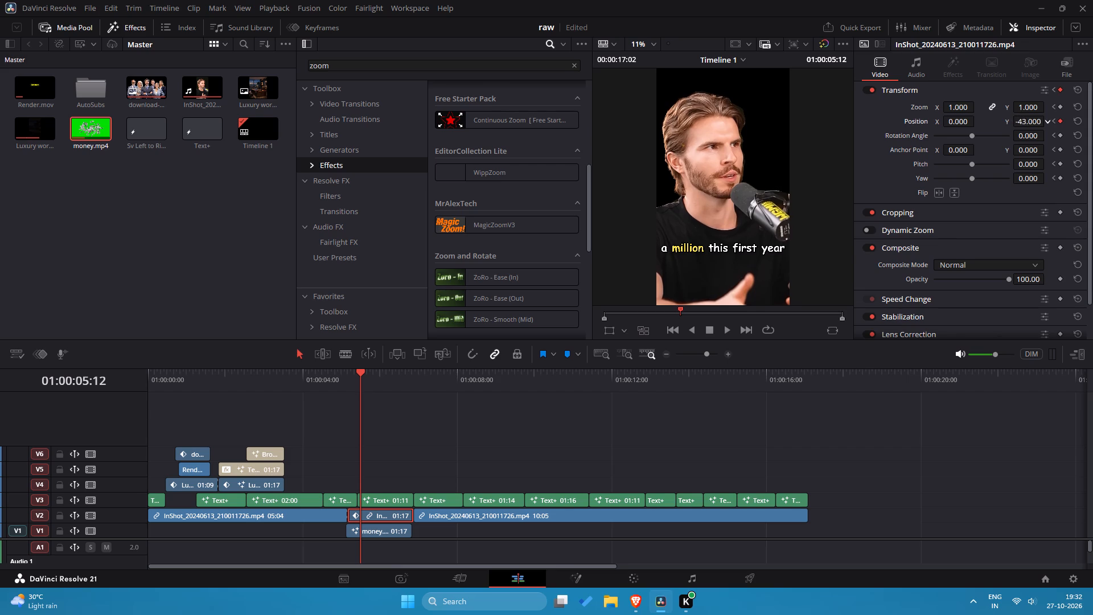
drag(1001, 133, 837, 182)
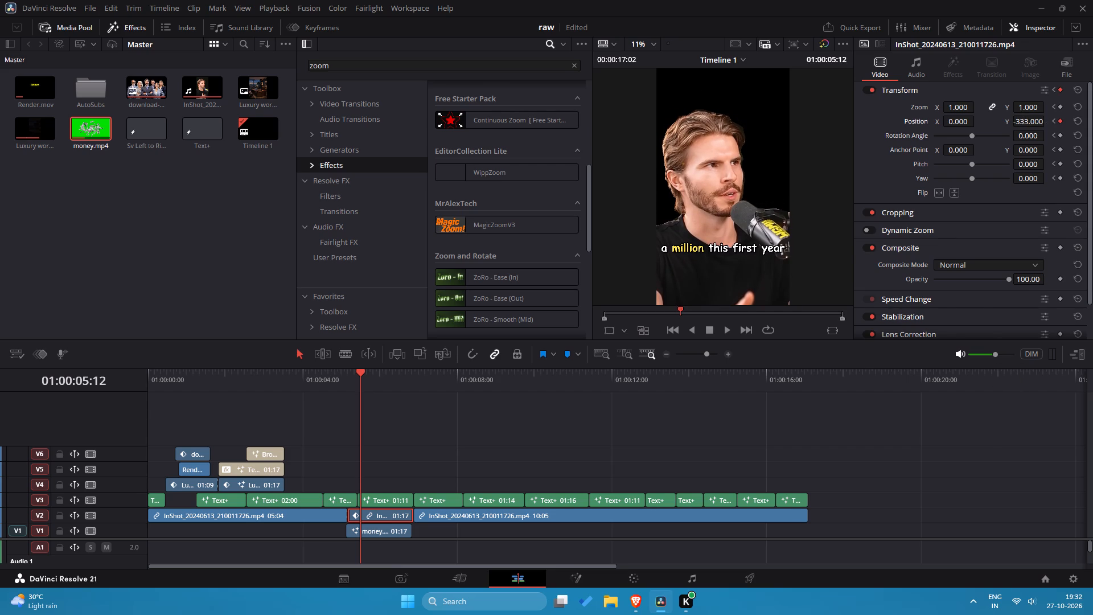
Play the timeline through the money segment and compare the speaker's movement with the reference video in the browser.
click(902, 491)
drag(361, 375, 318, 384)
key(space)
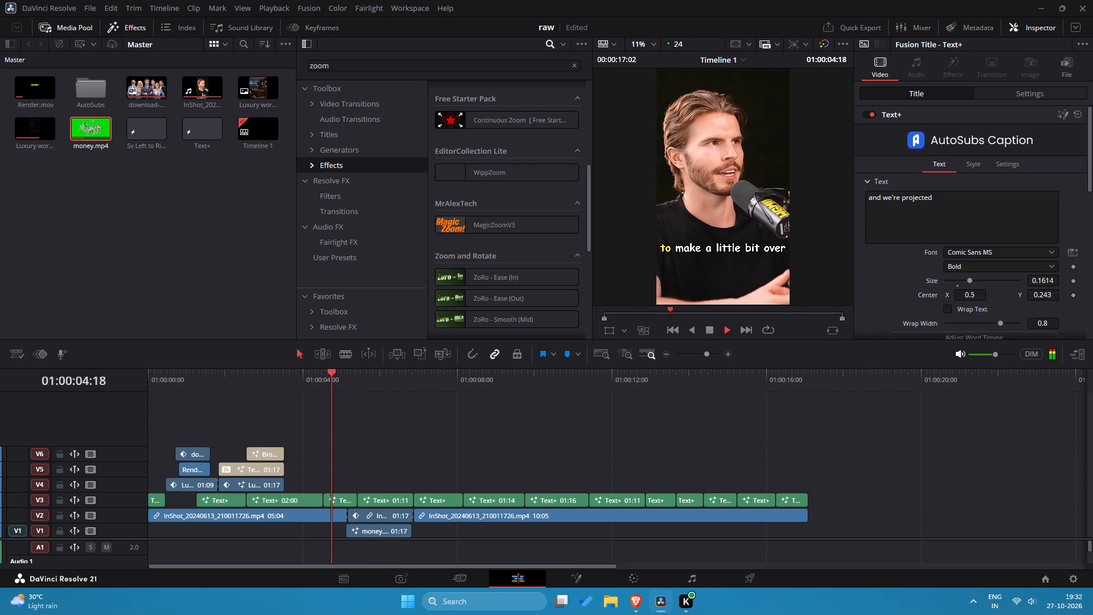
key(space)
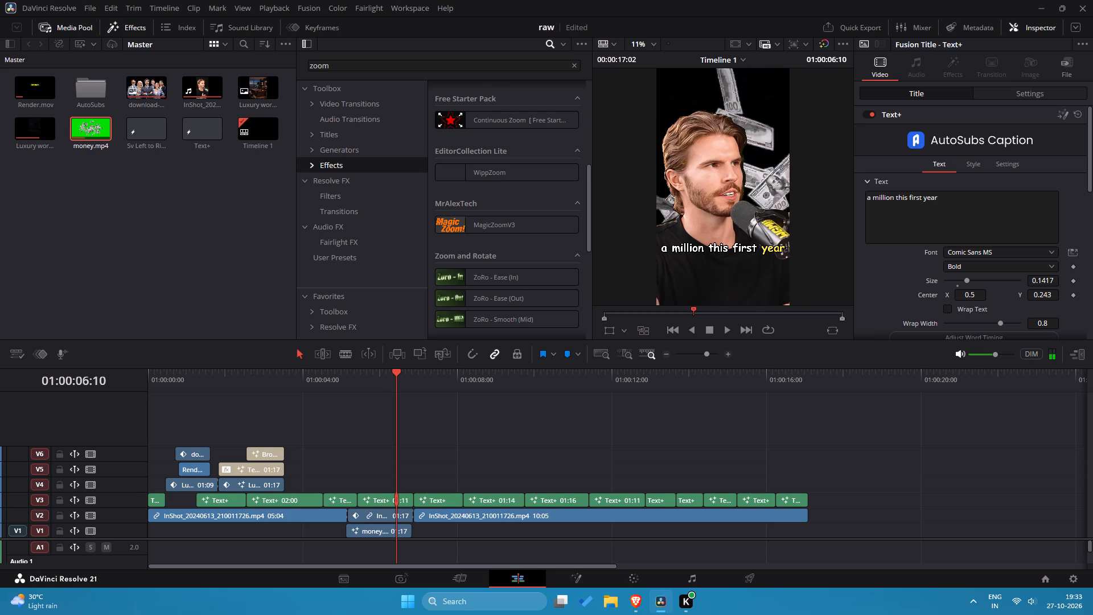
key(alt+Tab)
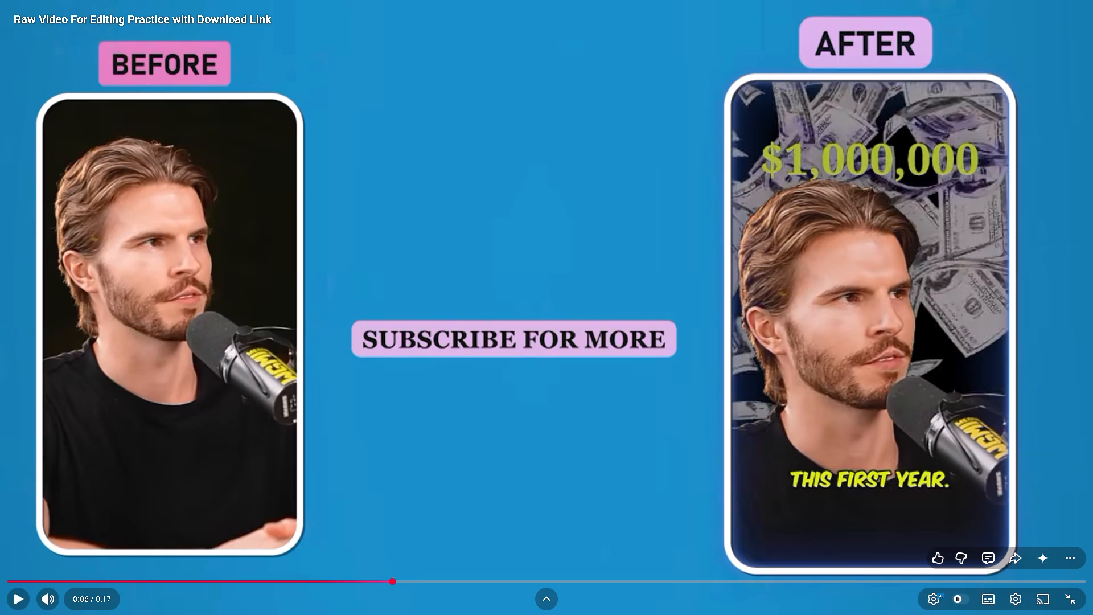
key(alt+Tab)
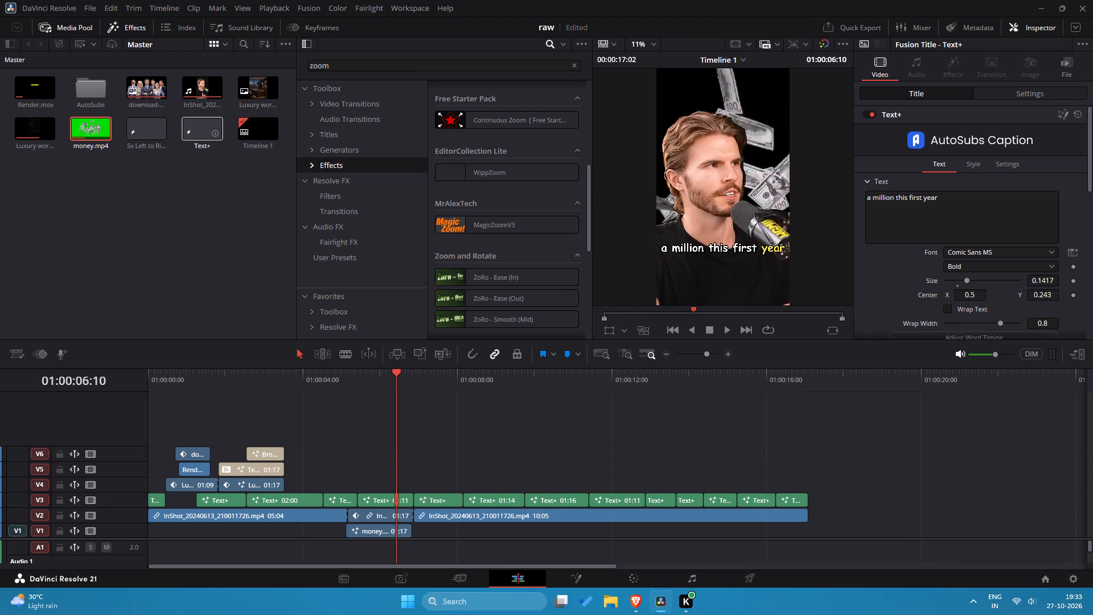
Place the Text+ title from the media pool on track V4, near the start of the money segment.
drag(195, 129, 361, 491)
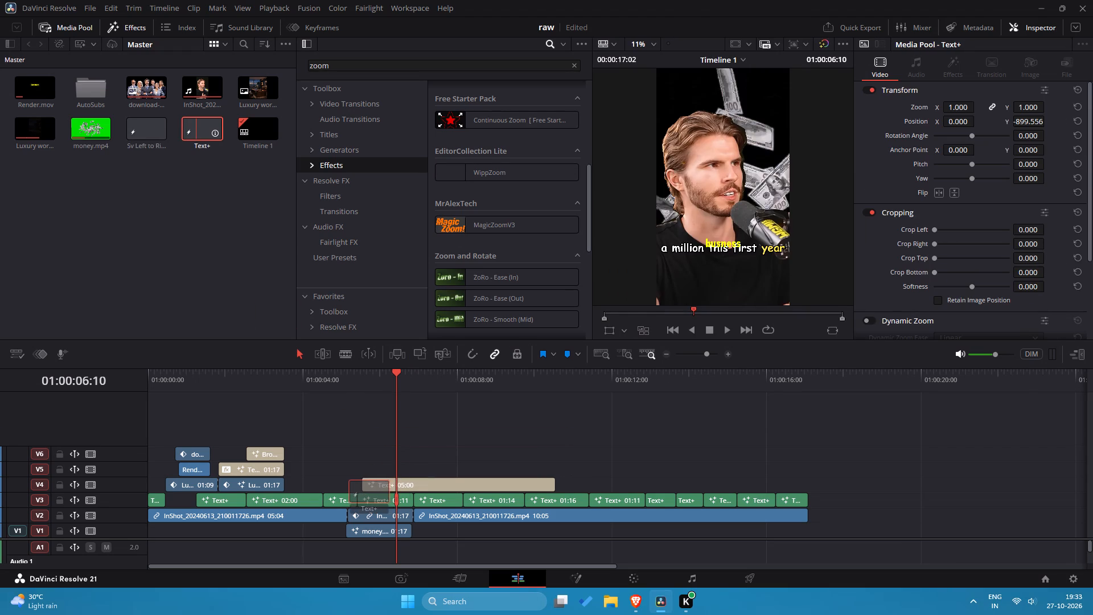
drag(361, 491, 348, 491)
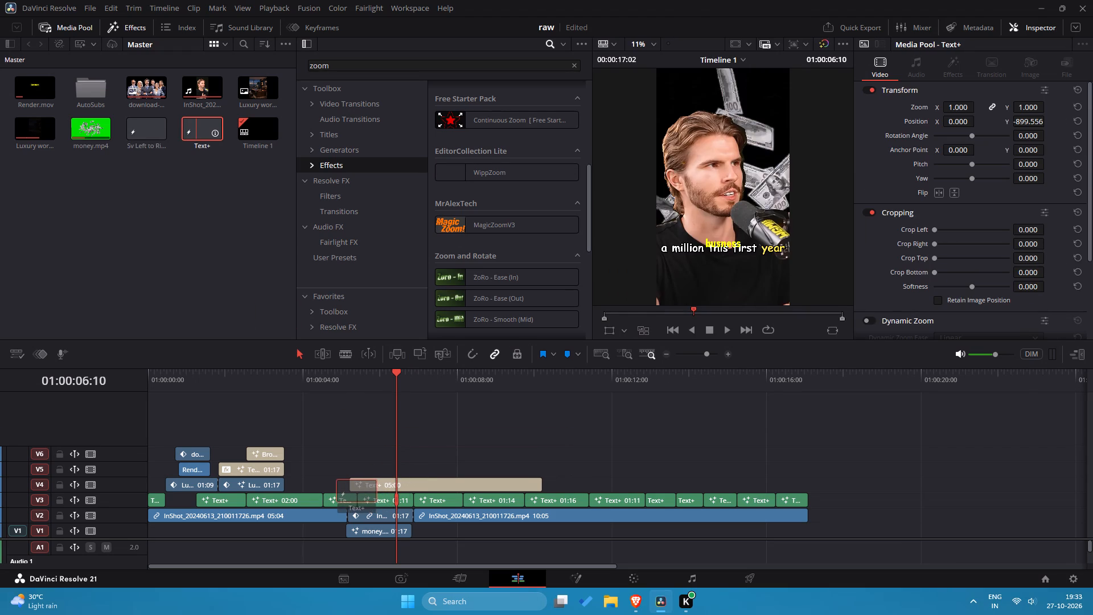
drag(348, 491, 350, 493)
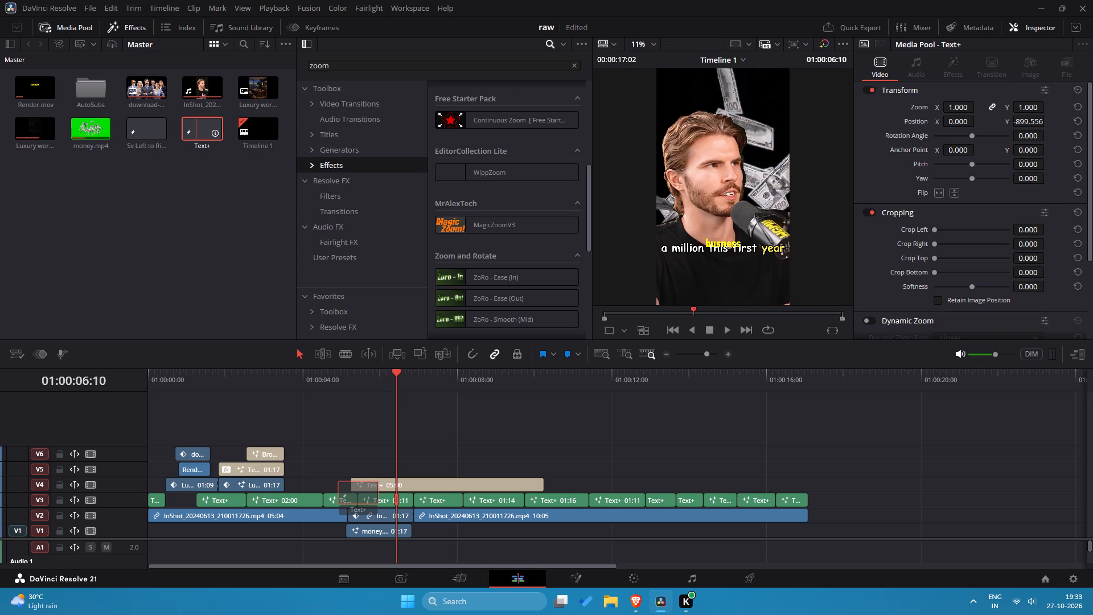
drag(350, 493, 350, 493)
Replace the new V4 title's text with "$ 1,000,000", checking the amount against the reference video in the browser.
drag(399, 376, 356, 396)
click(439, 482)
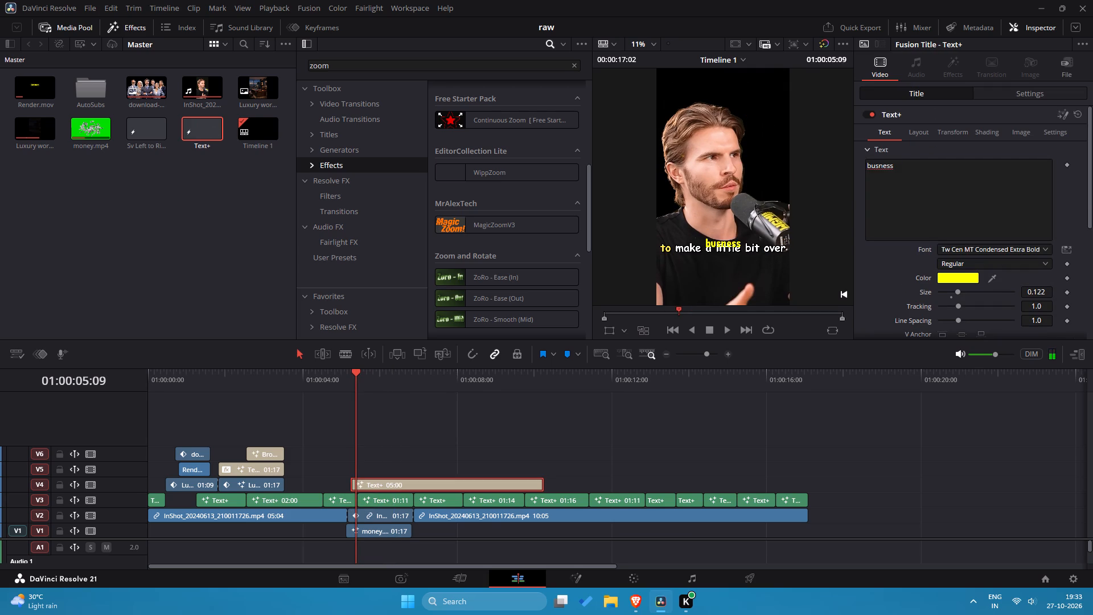
drag(925, 162, 845, 162)
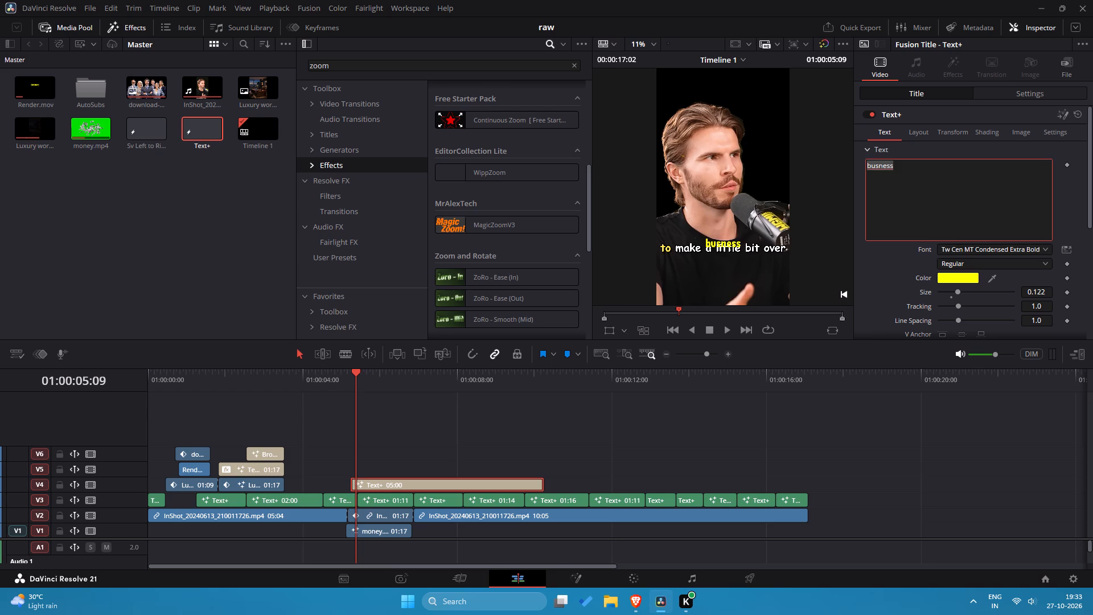
key(shift+dollar)
key(space)
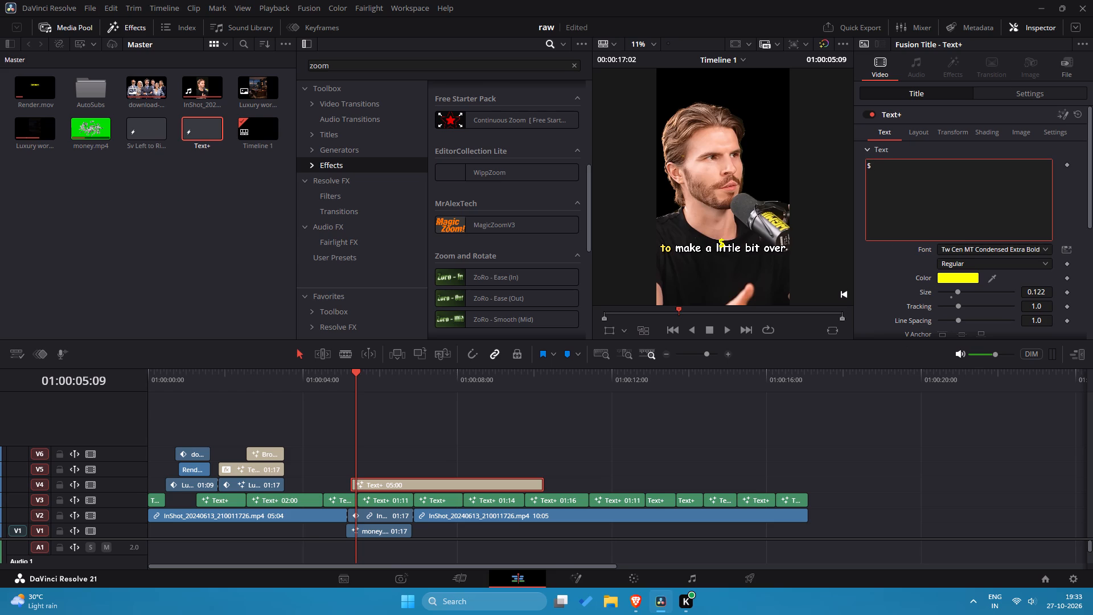
key(alt+Tab)
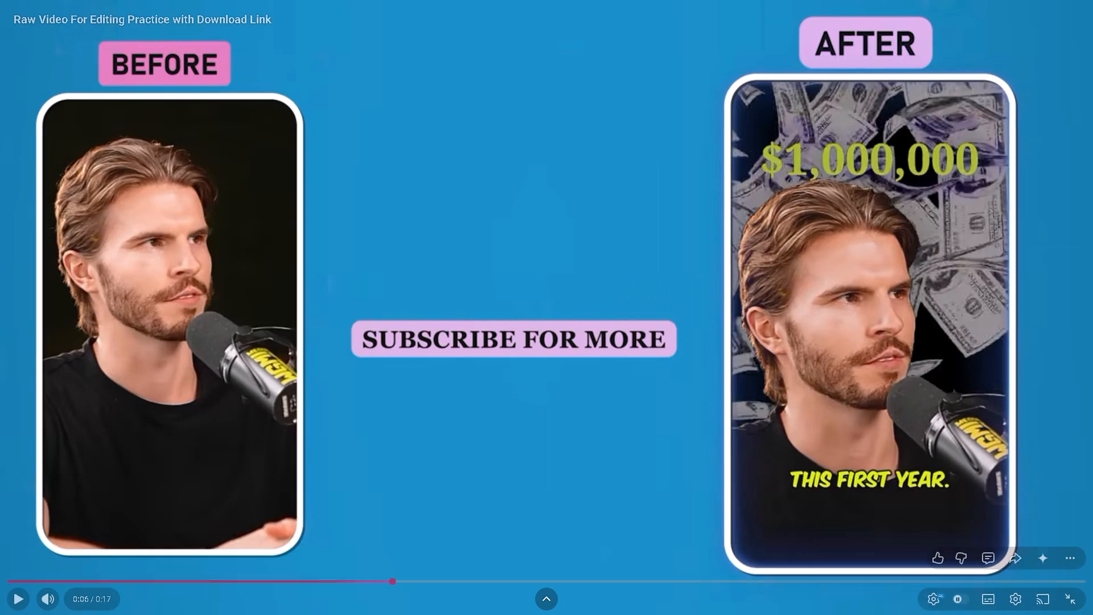
key(alt+Tab)
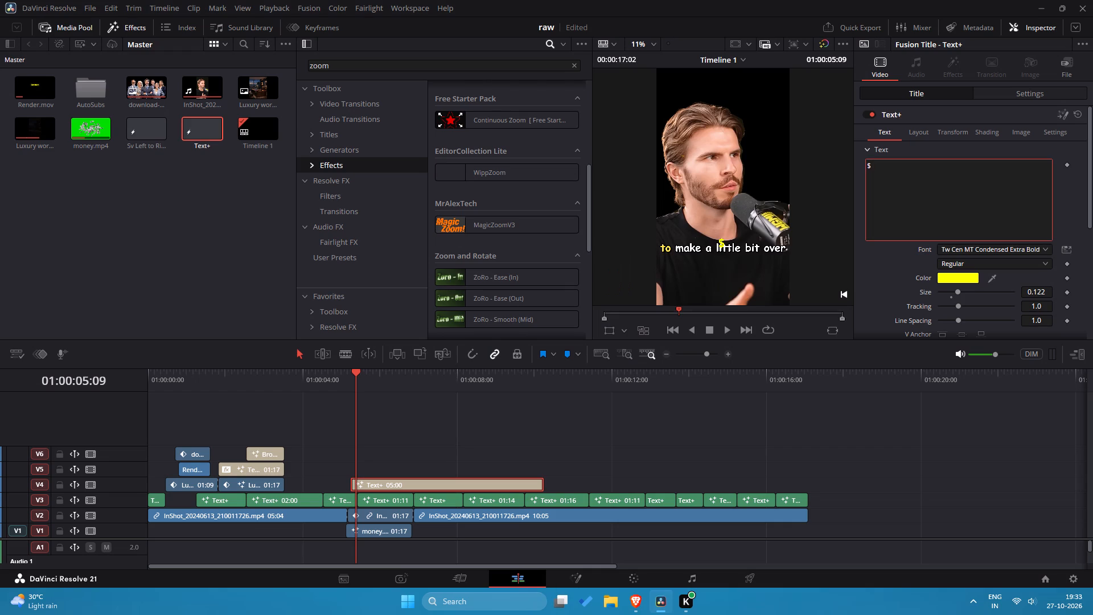
key(1)
key(comma)
key(alt+Tab)
key(alt+Tab)
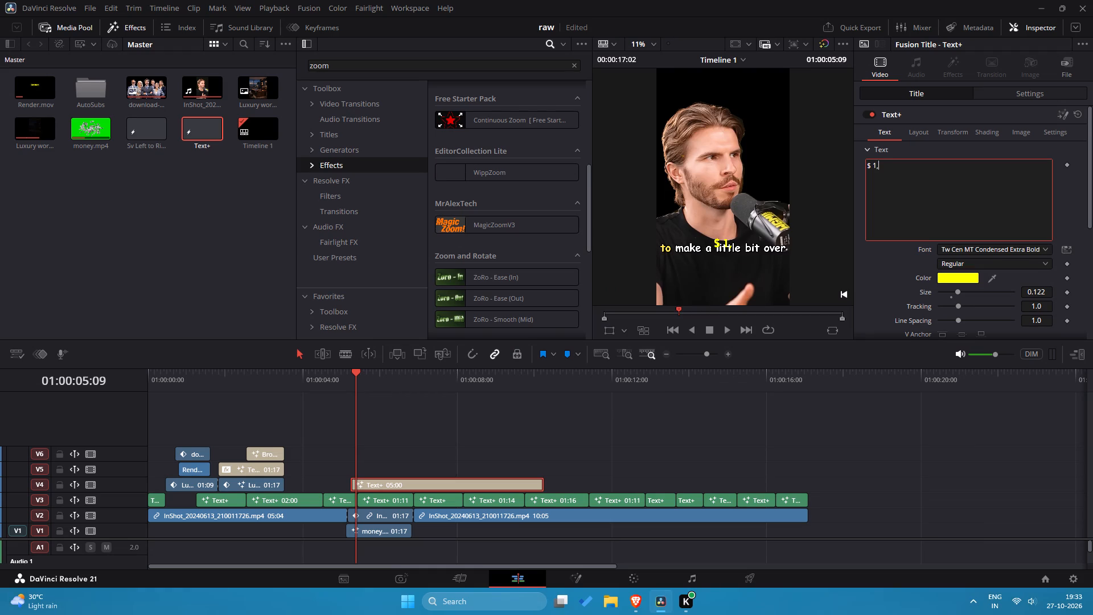
text(000,)
key(alt+Tab)
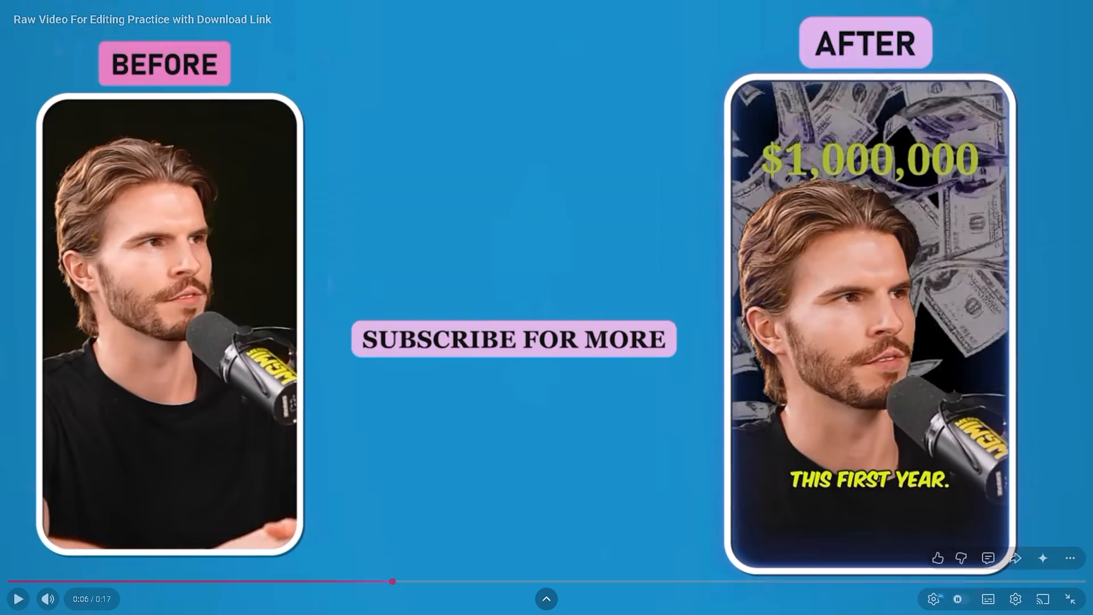
key(alt+Tab)
text(000)
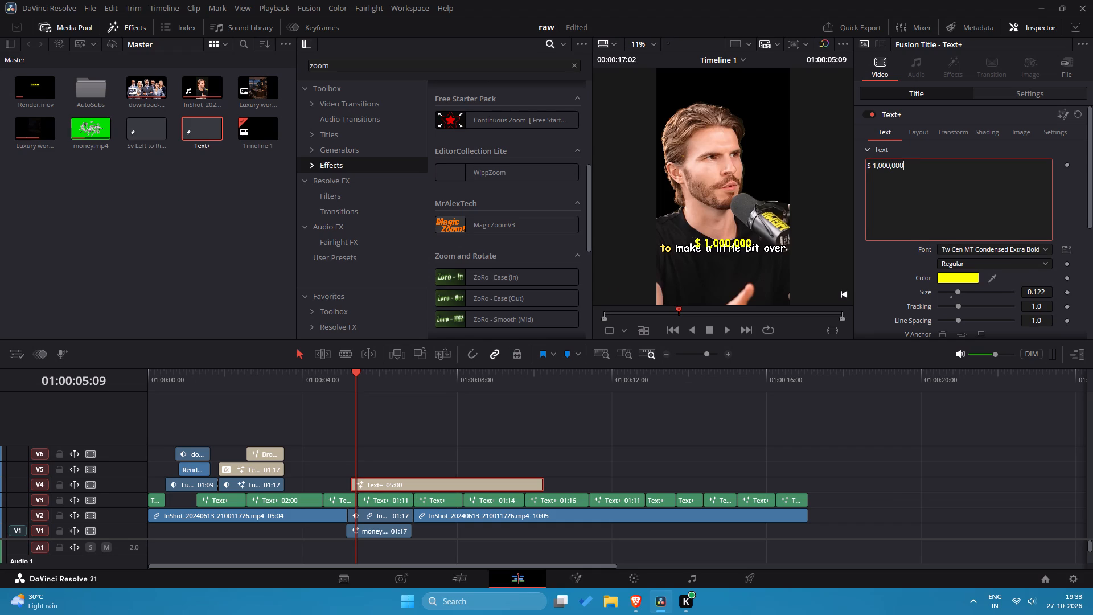
Set the $ 1,000,000 title's colour to a slightly darkened pure yellow, after trying pale yellow, peach and orange.
scroll(991, 232, down, 1)
click(964, 255)
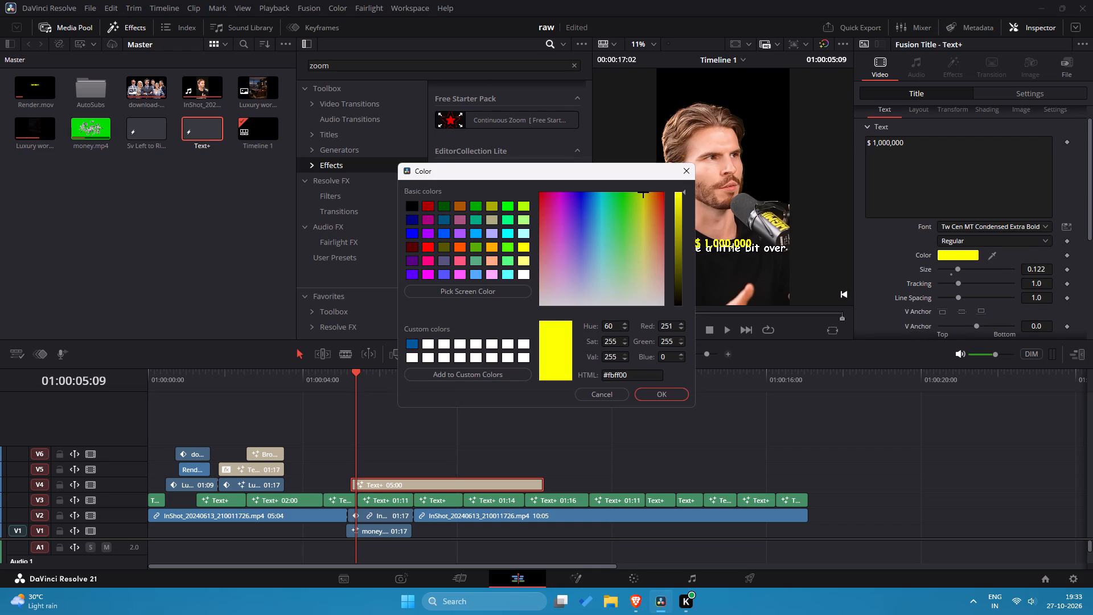
click(524, 261)
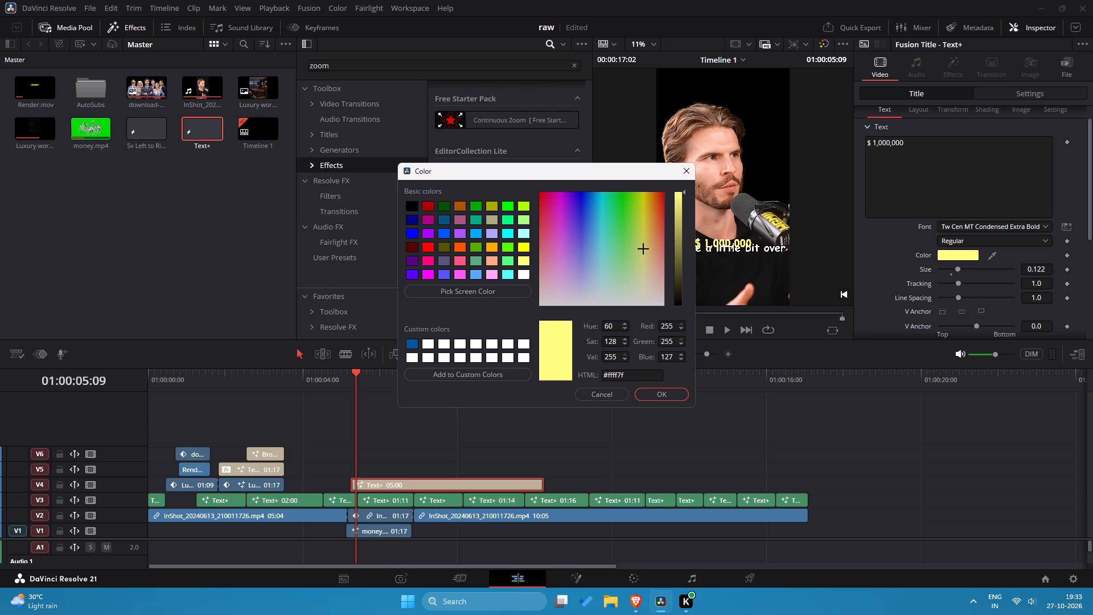
click(494, 262)
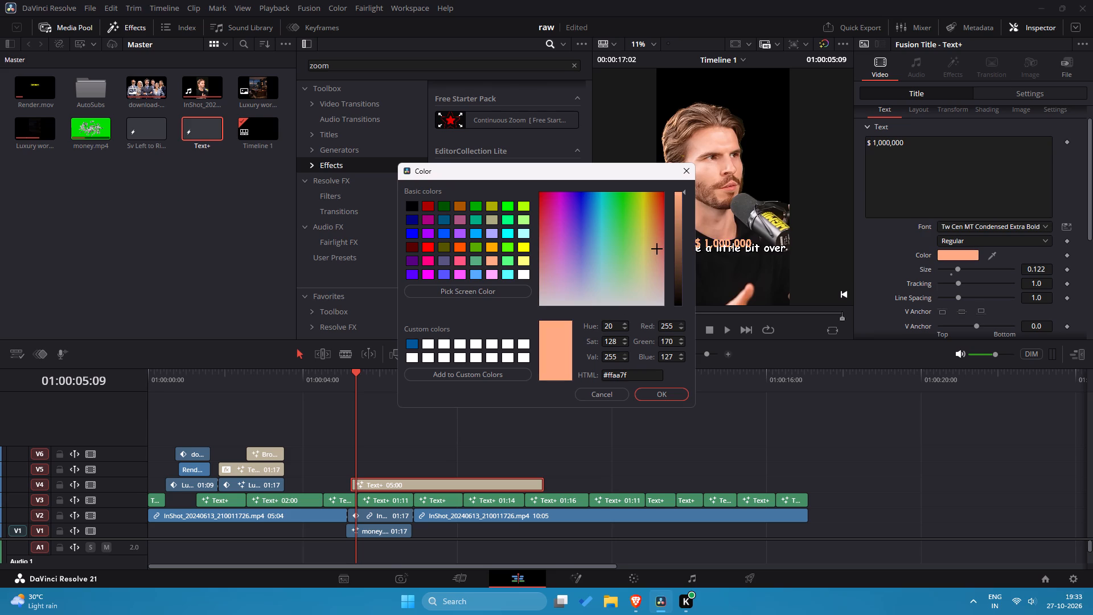
click(490, 242)
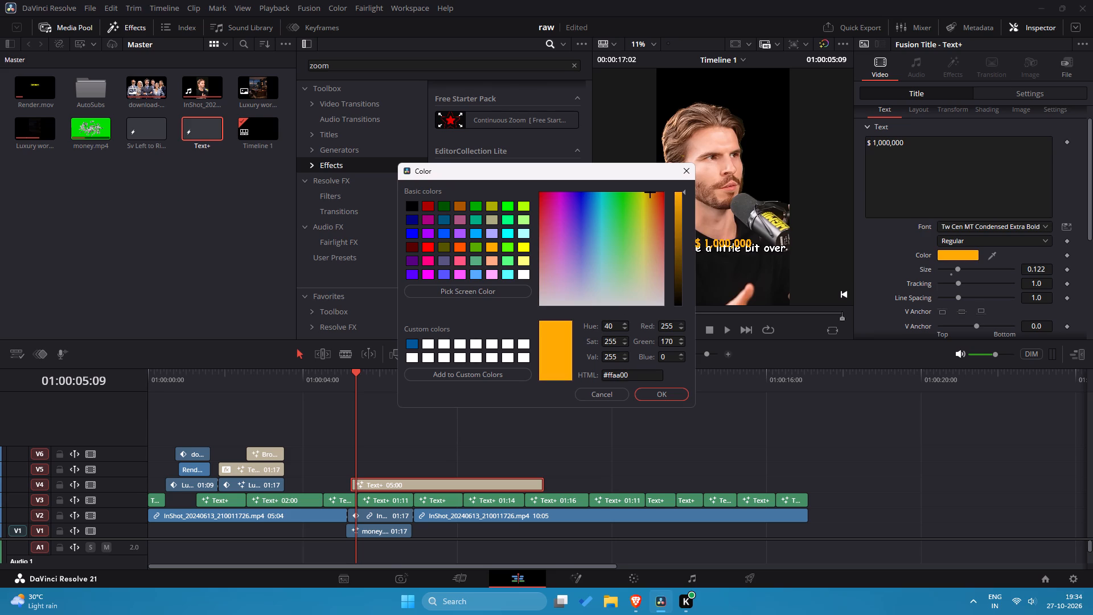
click(493, 261)
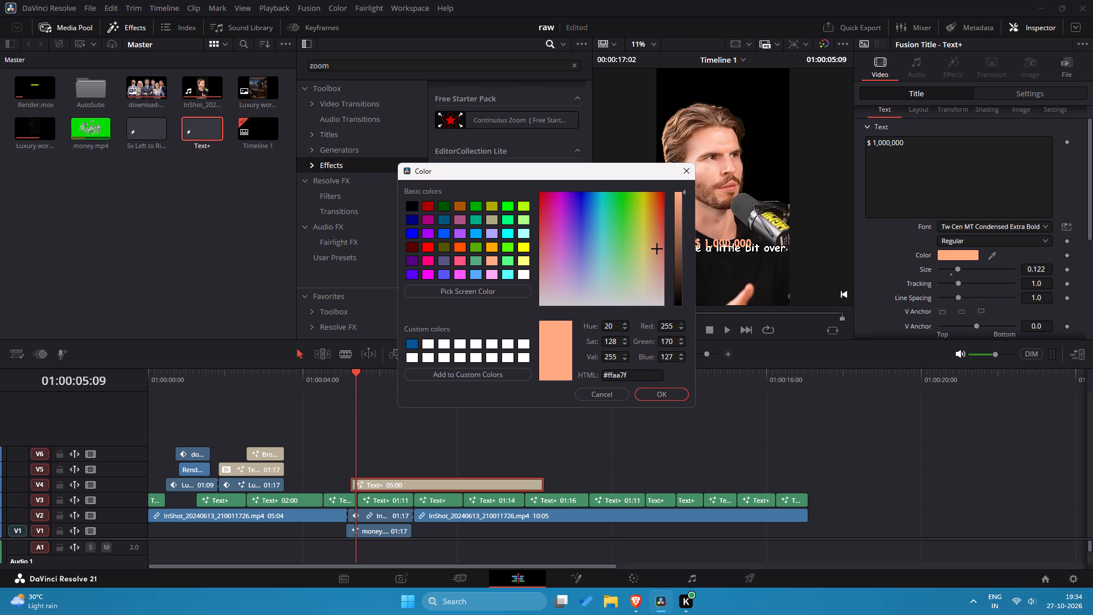
click(523, 247)
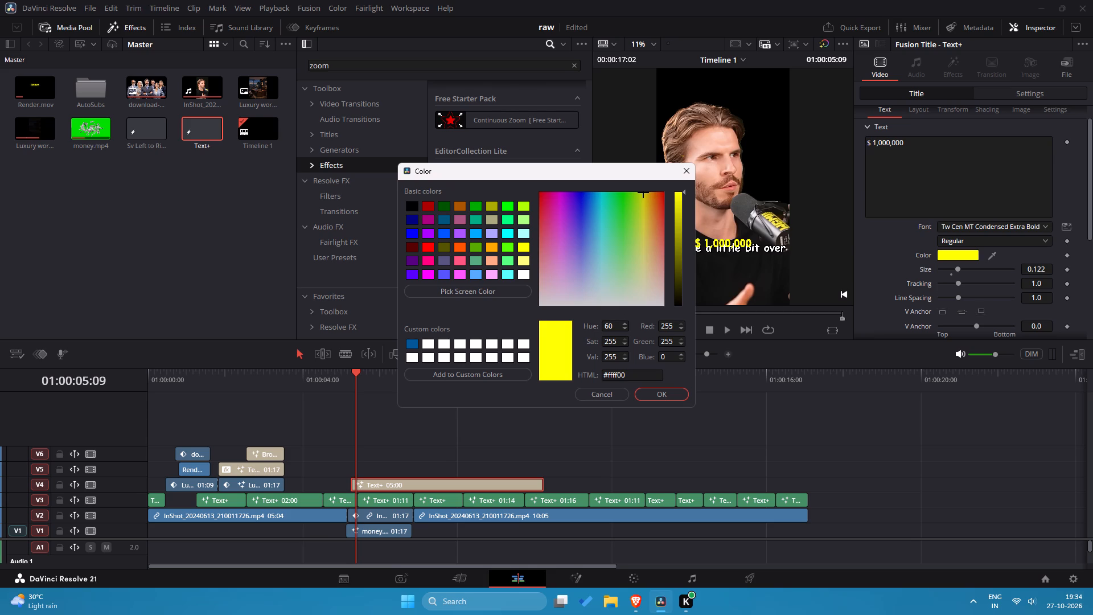
drag(680, 200, 683, 215)
click(679, 397)
Raise the $ 1,000,000 title above the speaker's head, setting its Position Y to about 1489.444.
scroll(981, 303, down, 2)
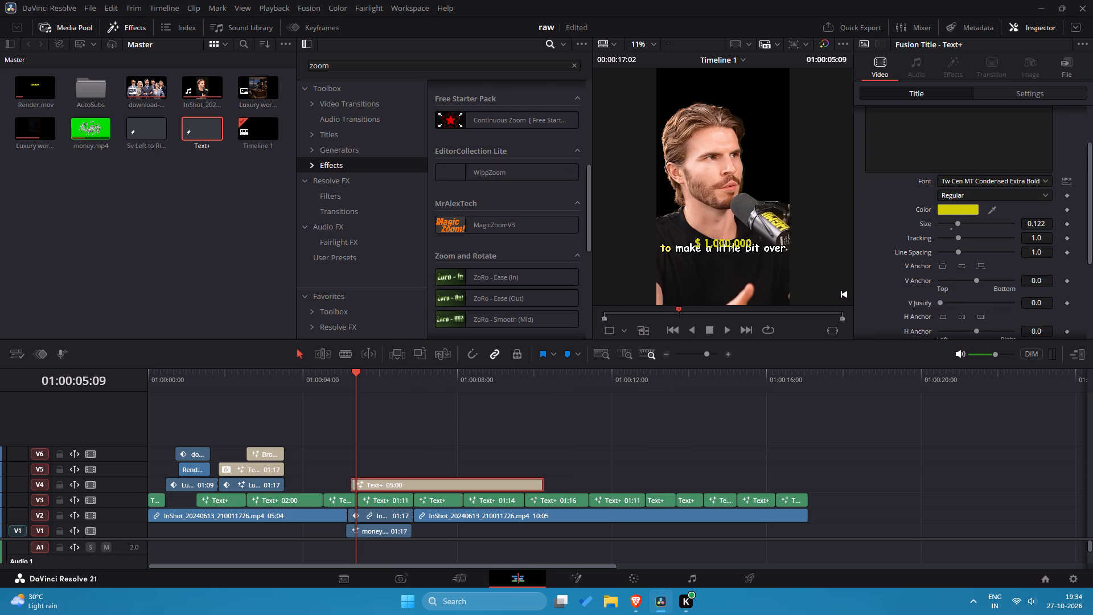
scroll(985, 297, down, 2)
scroll(1032, 224, down, 5)
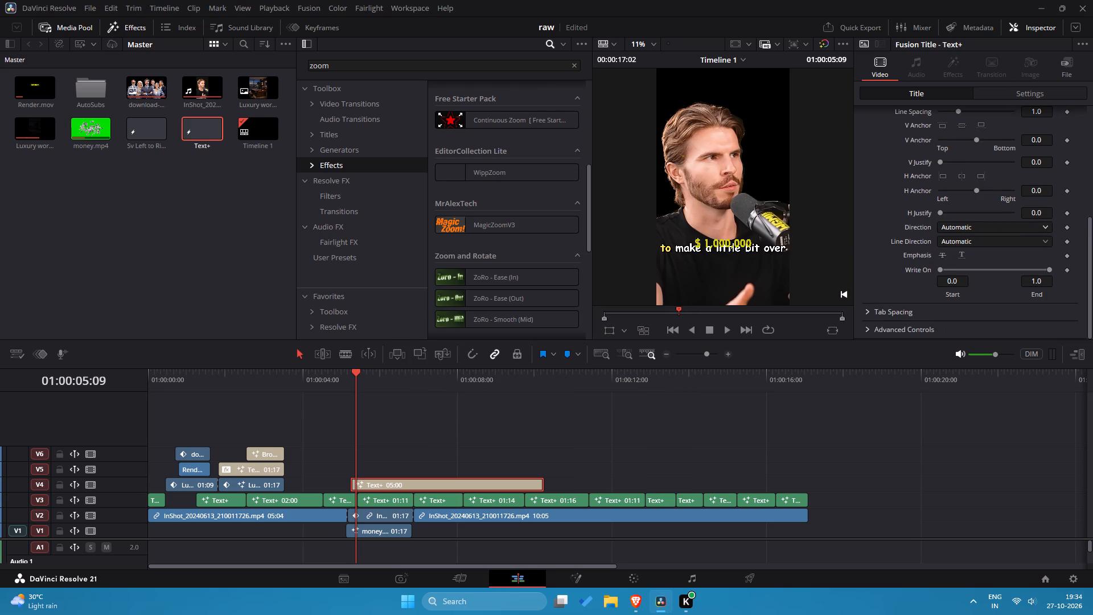
scroll(1037, 210, up, 5)
click(1044, 91)
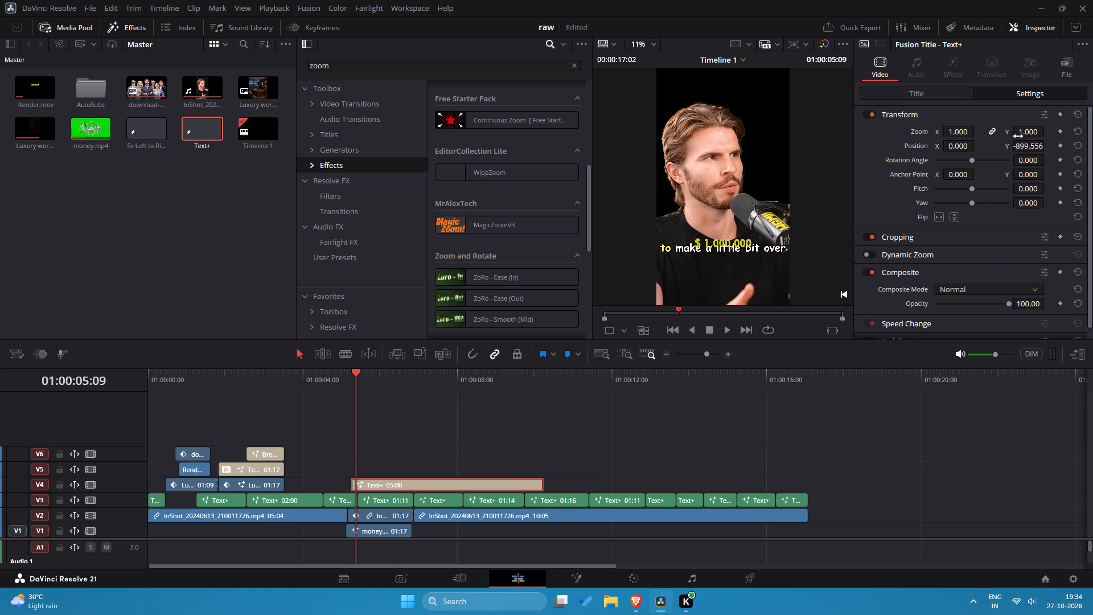
drag(1020, 147, 824, 264)
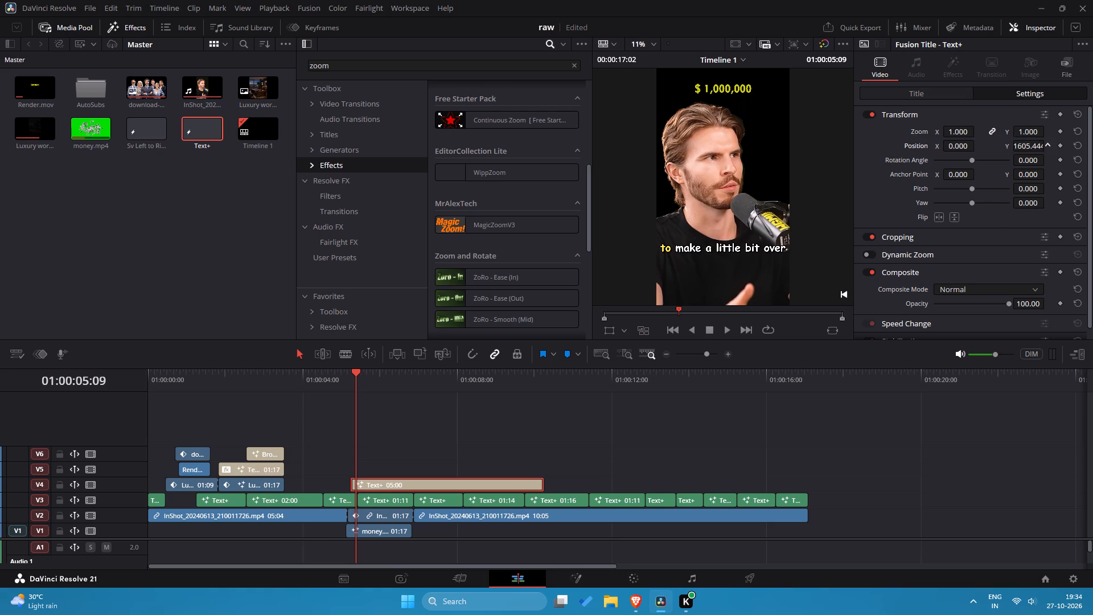
drag(824, 264, 822, 265)
drag(358, 376, 367, 376)
scroll(990, 232, up, 1)
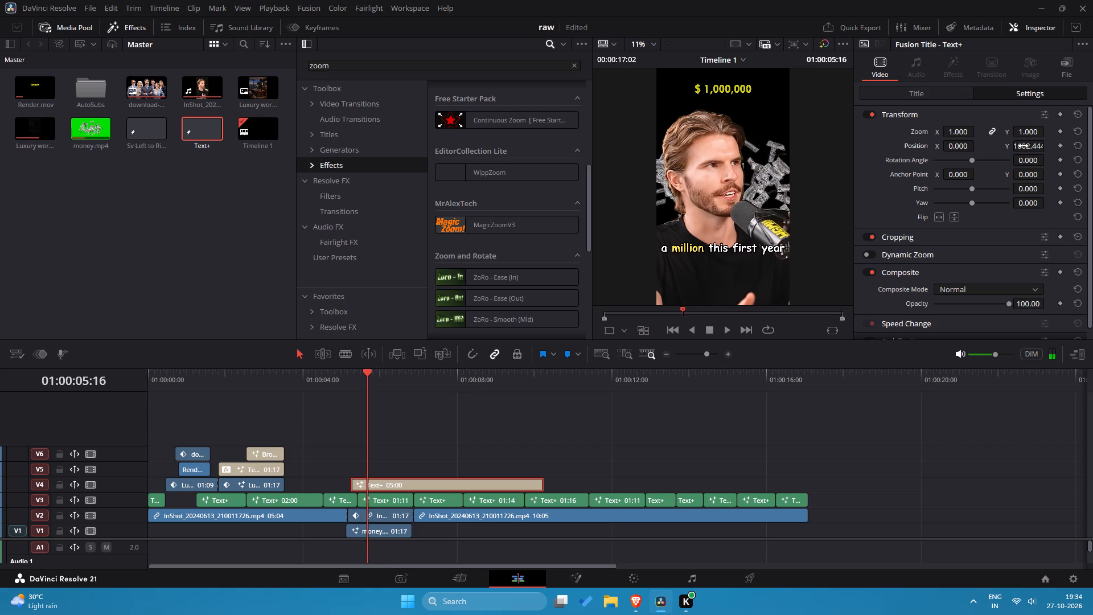
drag(1023, 146, 959, 170)
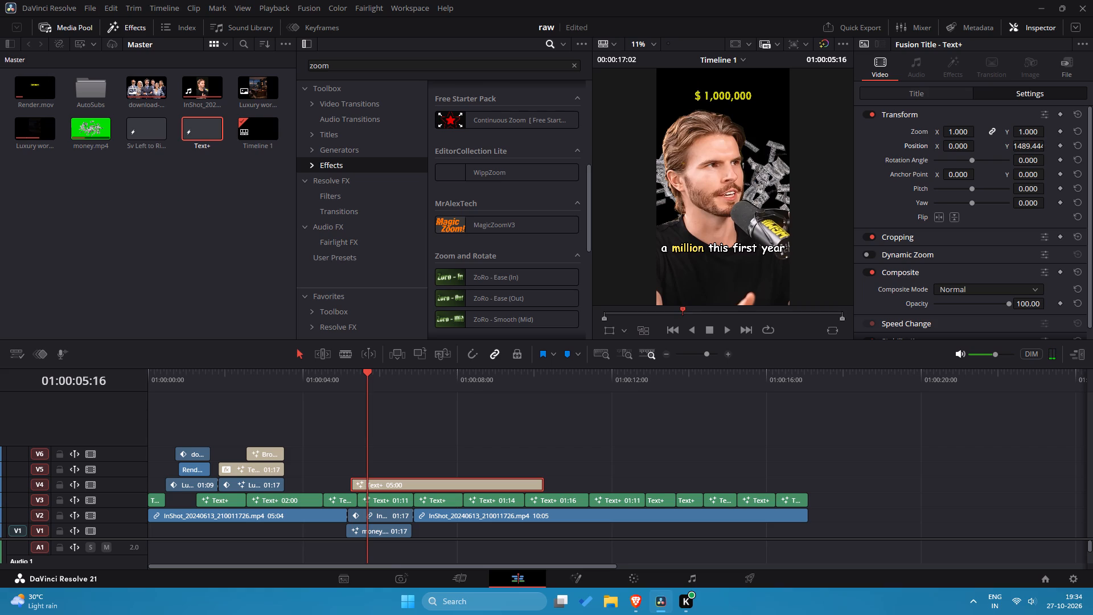
Enlarge the $ 1,000,000 title to a text size of about 0.2402.
click(960, 131)
click(924, 89)
drag(958, 197, 975, 198)
Lower the $ 1,000,000 title's opacity to about 63.36.
click(1031, 93)
scroll(1012, 197, down, 5)
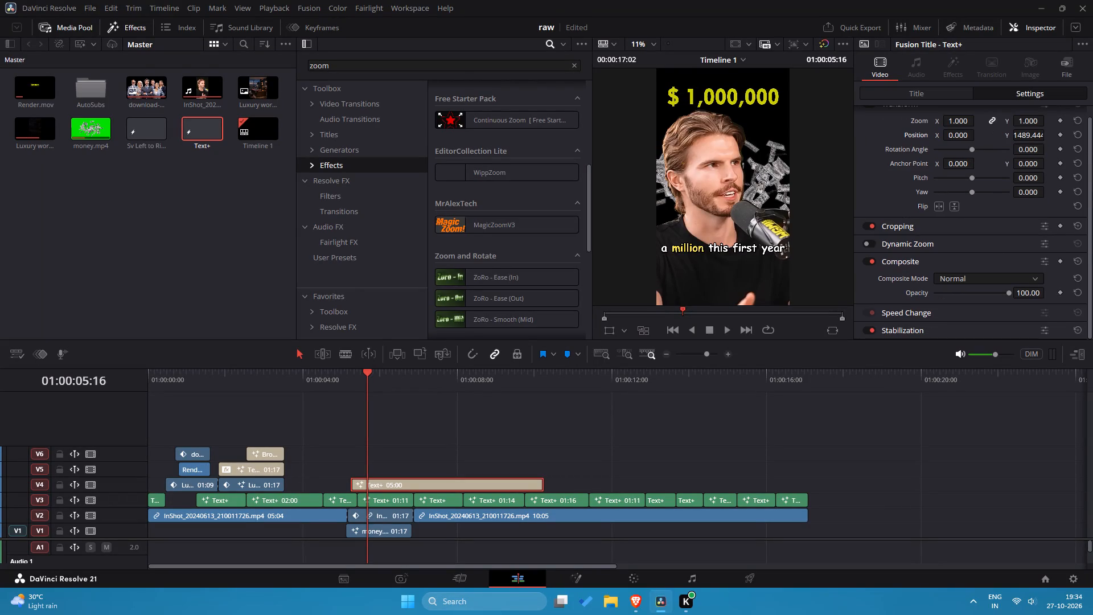
drag(1008, 294, 1007, 294)
drag(1007, 294, 981, 299)
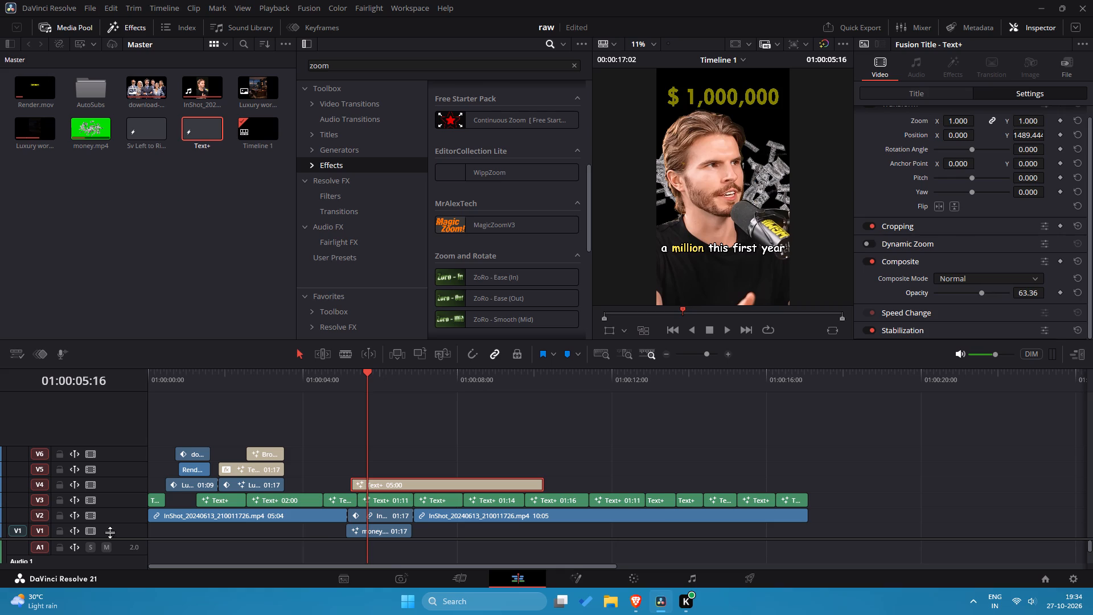
Play the money segment and compare the amount title's look and reveal with the reference video in the browser.
key(alt+Tab)
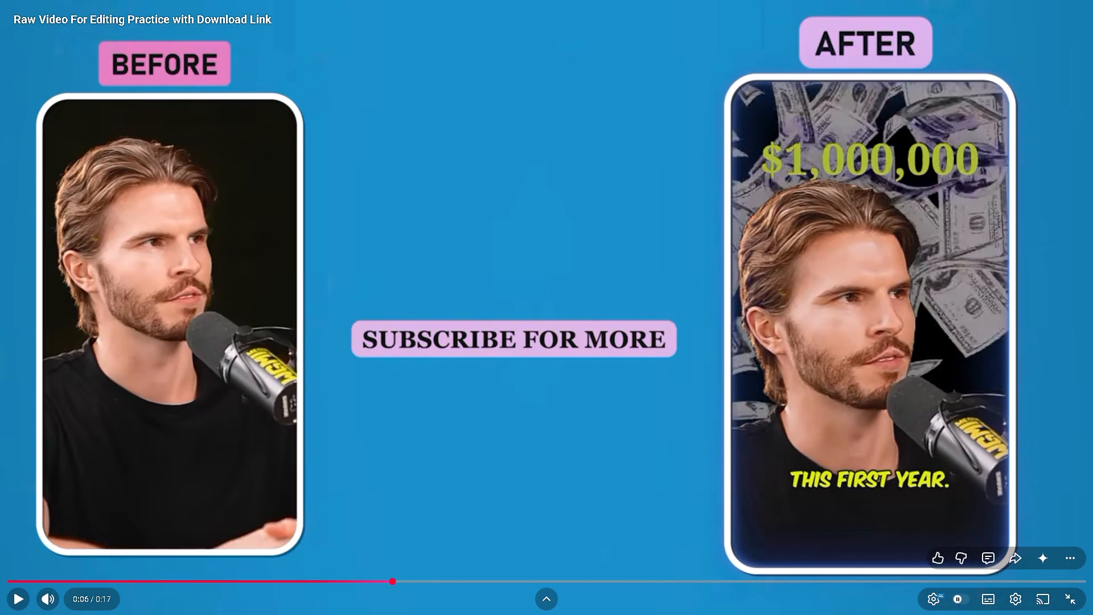
click(750, 270)
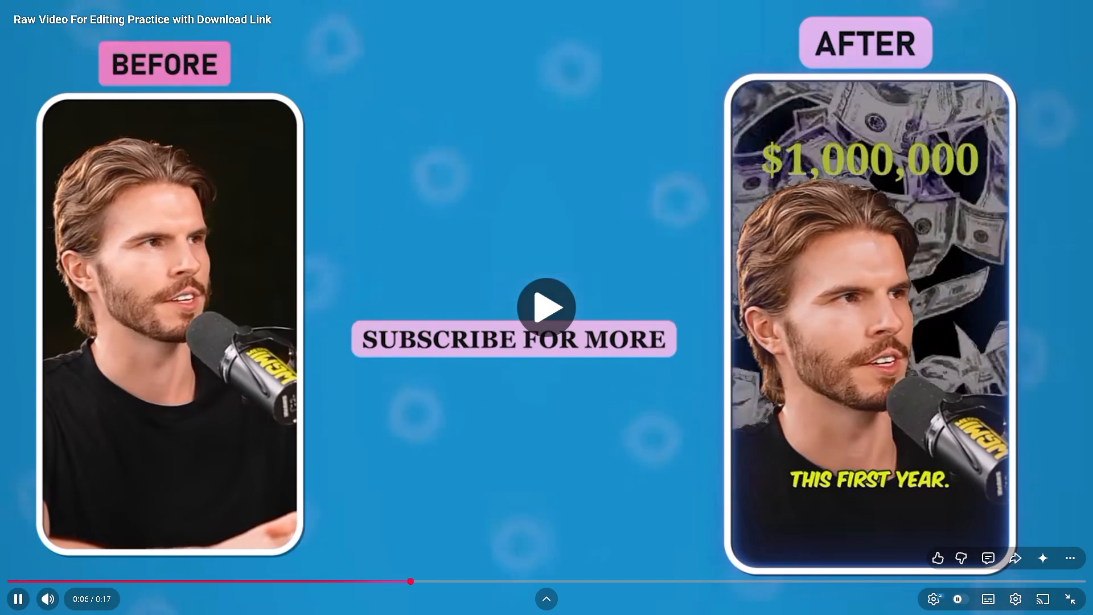
click(749, 270)
key(alt+Tab)
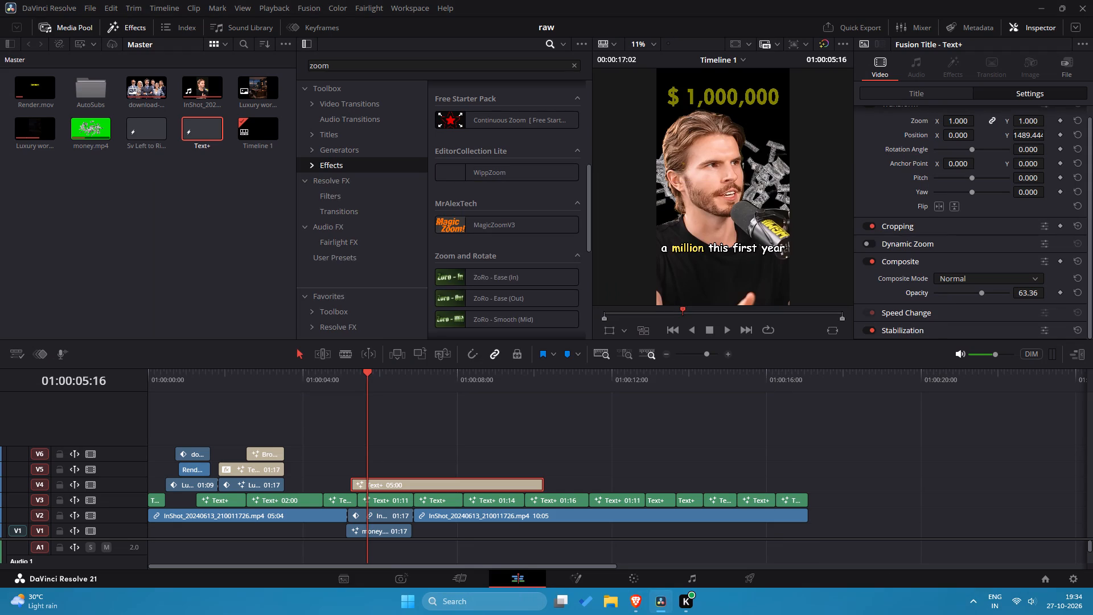
drag(370, 378, 256, 397)
key(space)
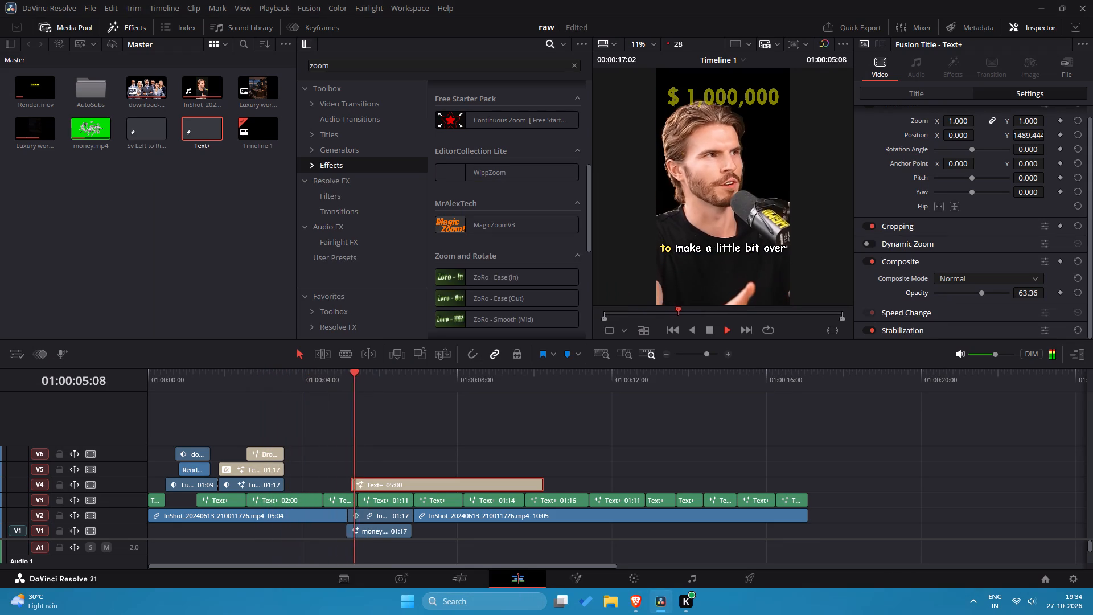
key(space)
key(space)
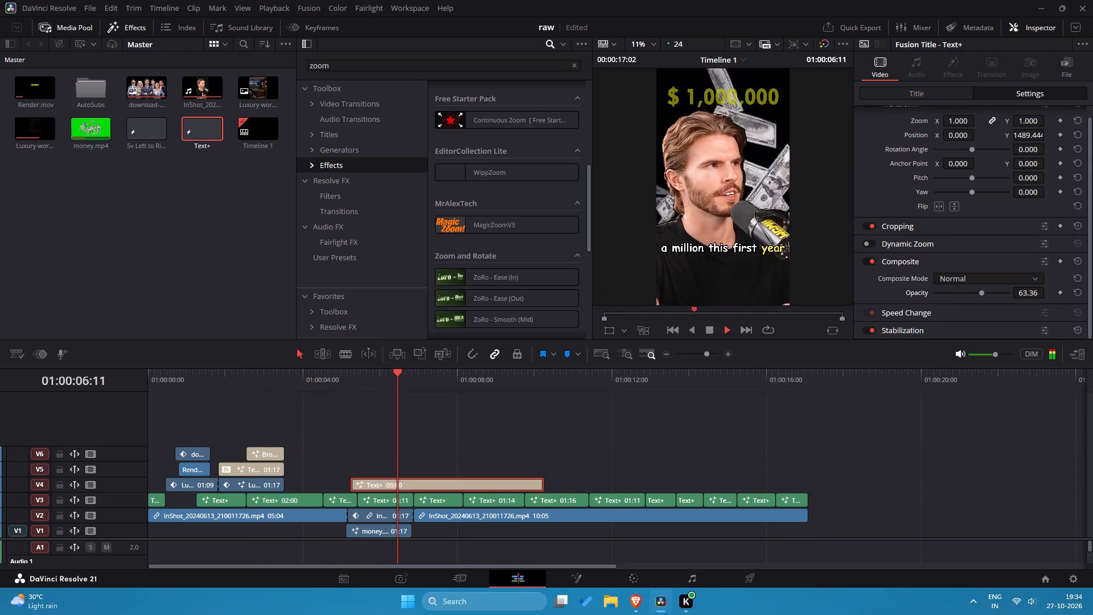
key(space)
key(alt+Tab)
click(377, 583)
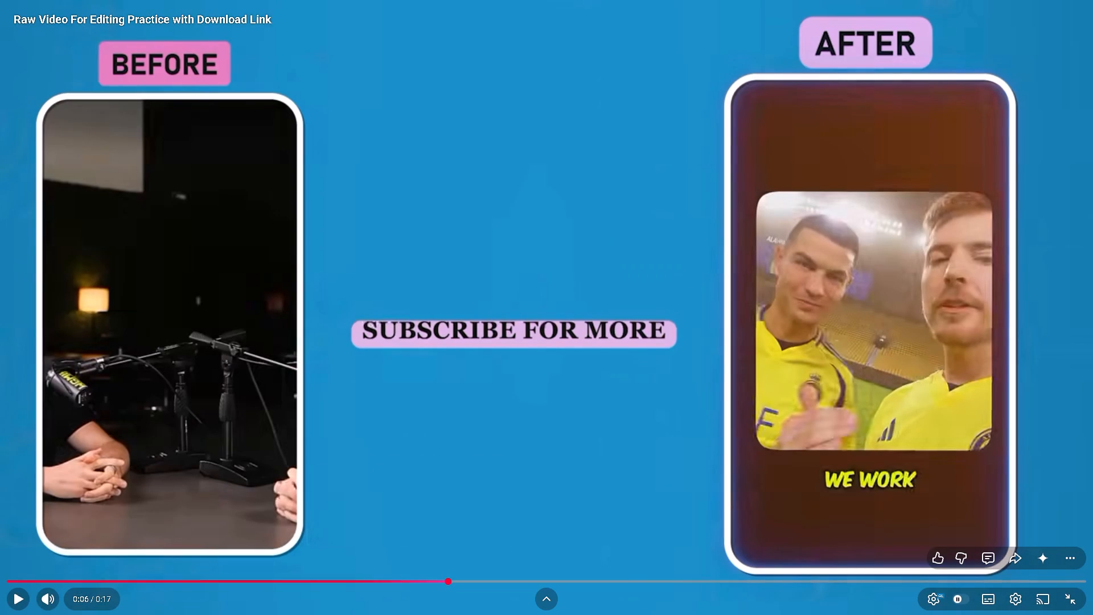
click(364, 577)
click(615, 327)
key(Left)
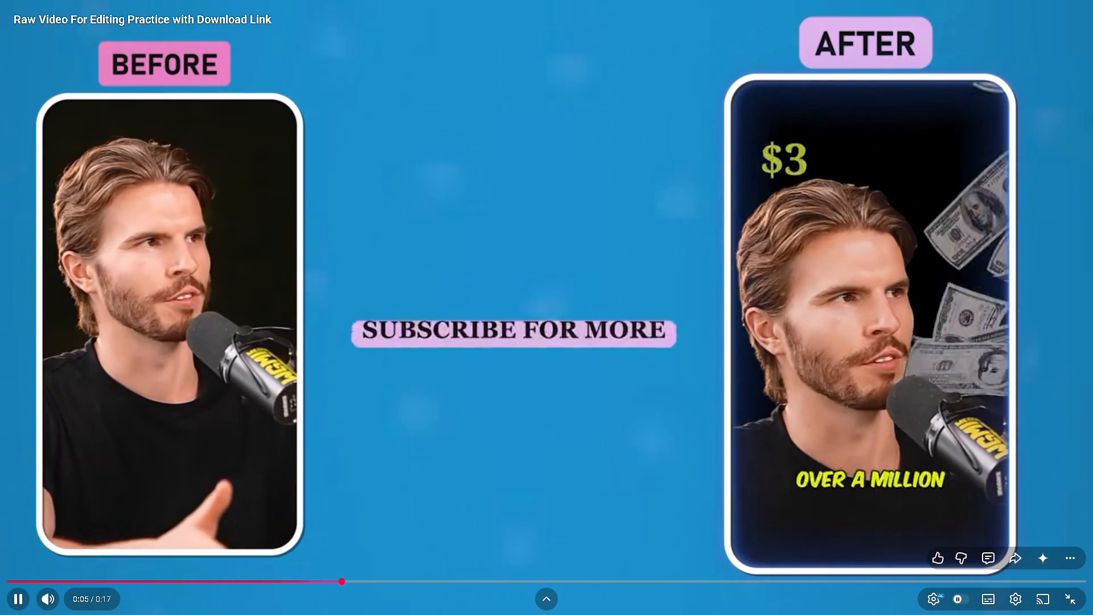
click(515, 327)
key(alt+Tab)
Set the title's Write On end to 0.1 and keyframe it at 01:00:05:06, the start of the title.
click(1016, 97)
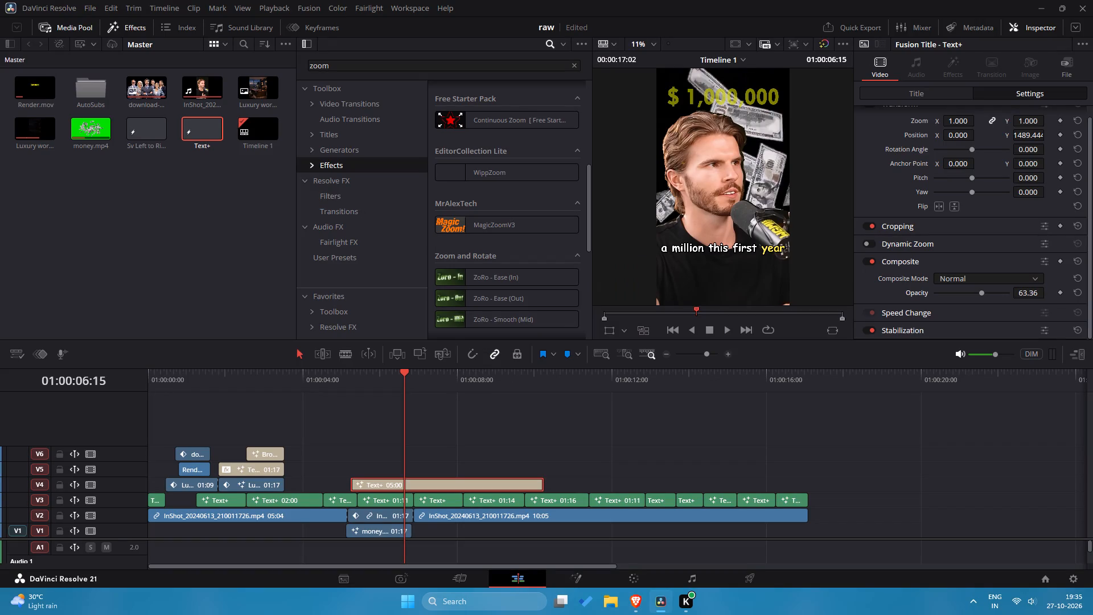
click(929, 87)
scroll(1033, 203, down, 8)
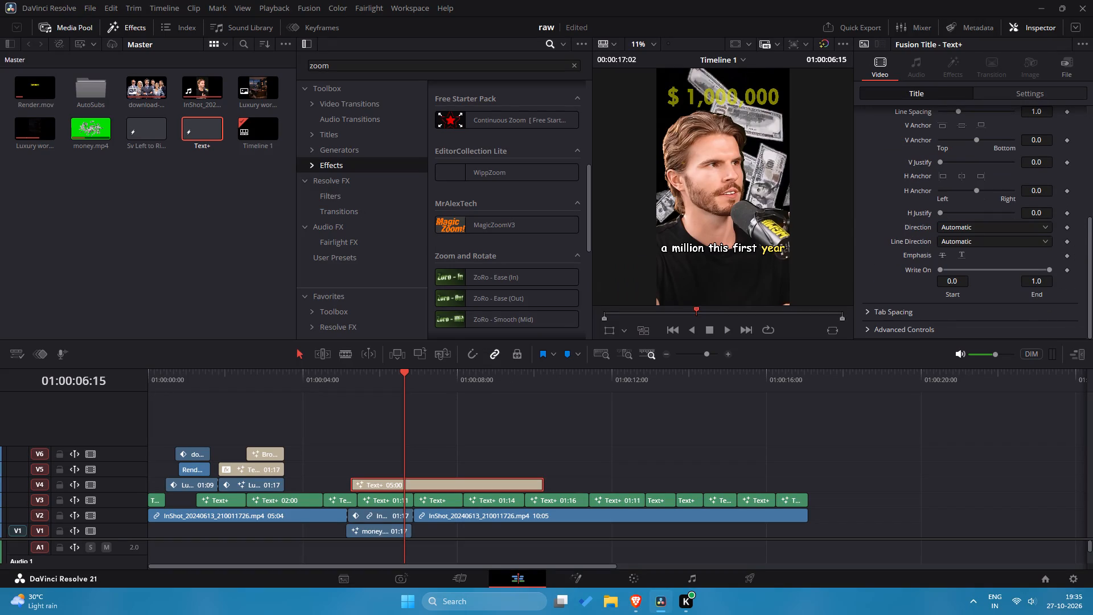
drag(404, 379, 352, 390)
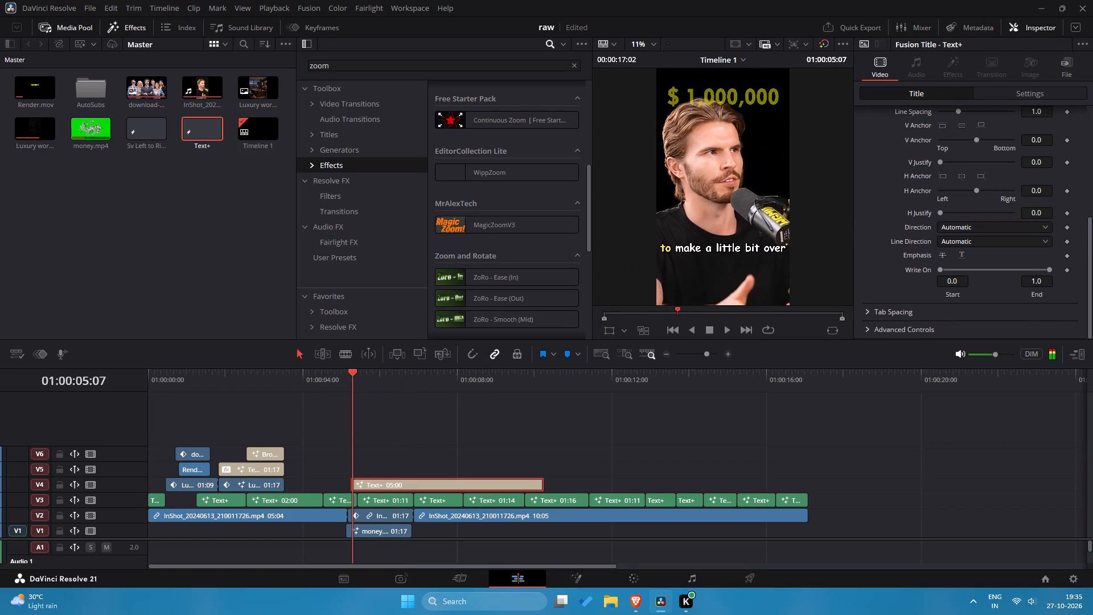
drag(352, 390, 350, 390)
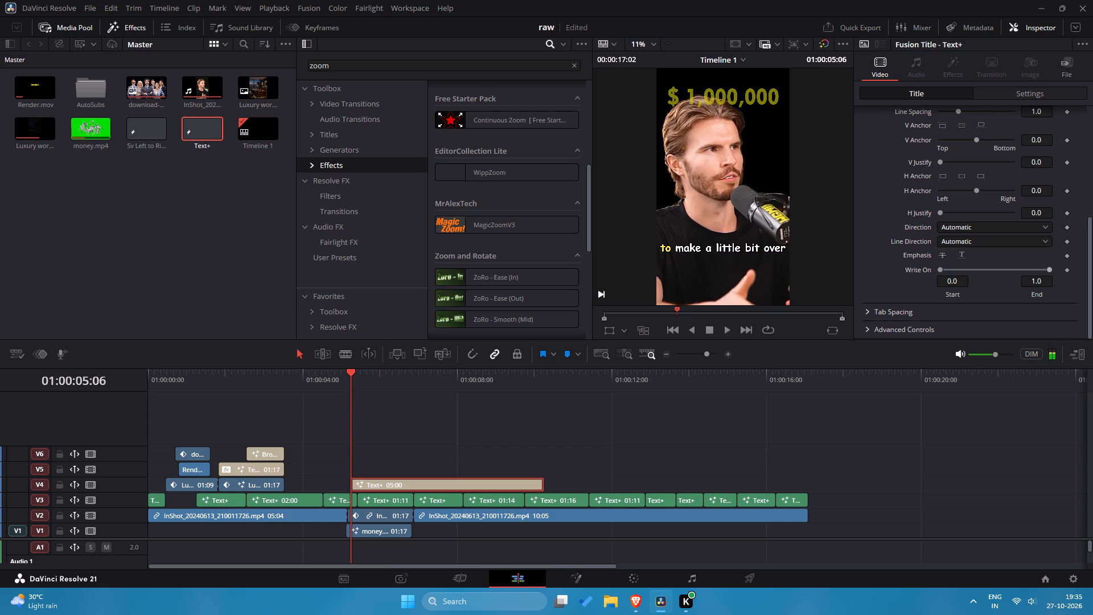
drag(1049, 270, 962, 277)
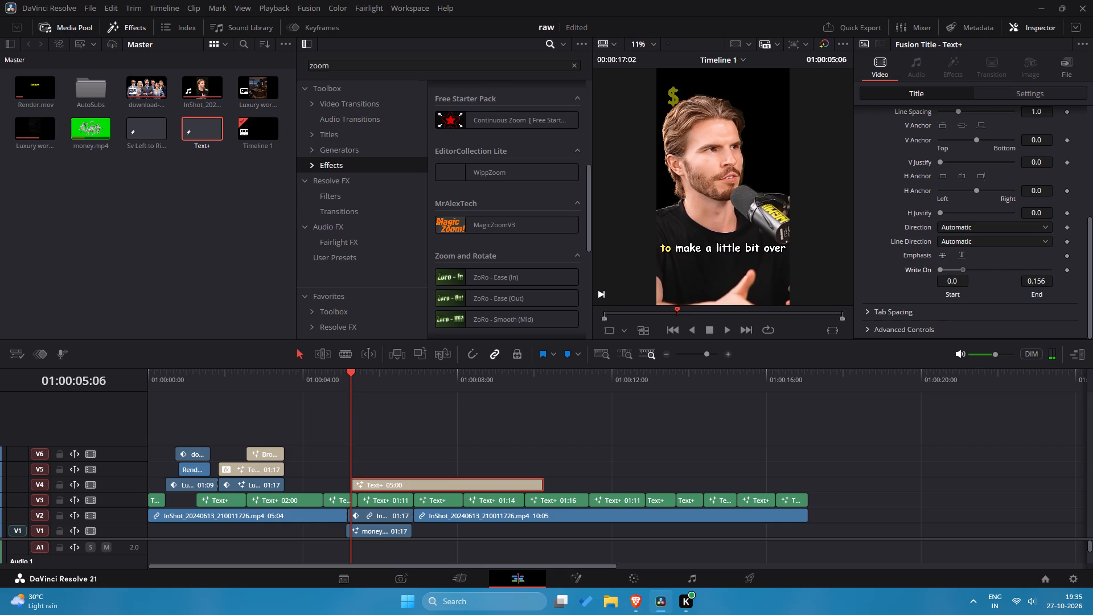
drag(962, 277, 956, 278)
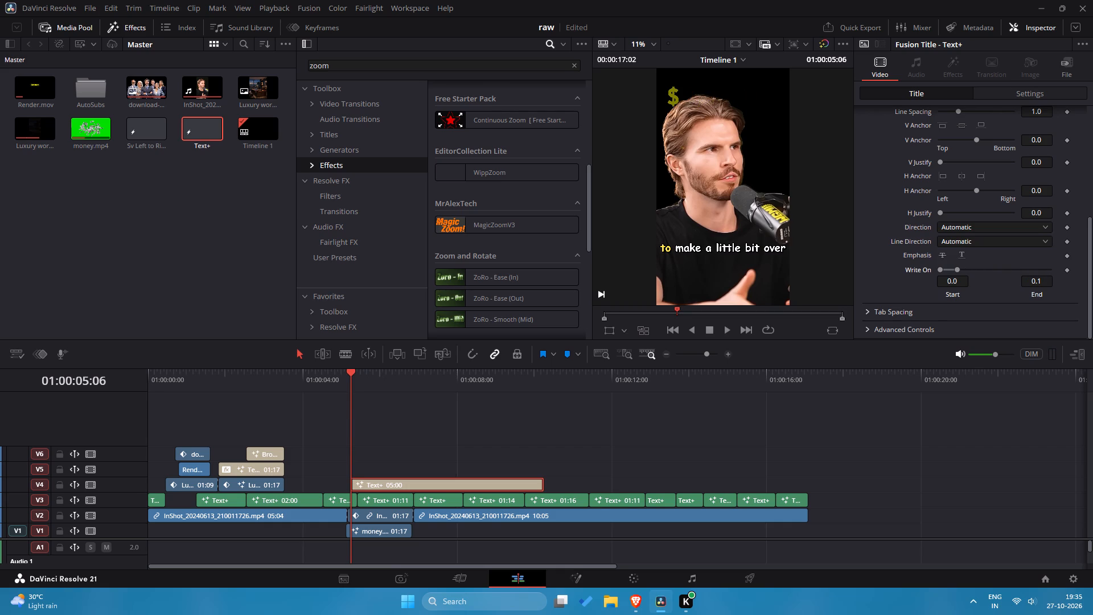
click(1067, 270)
Add a Write On keyframe at 01:00:05:23 with the end value at 1.0 so the full amount is revealed.
drag(351, 378, 393, 388)
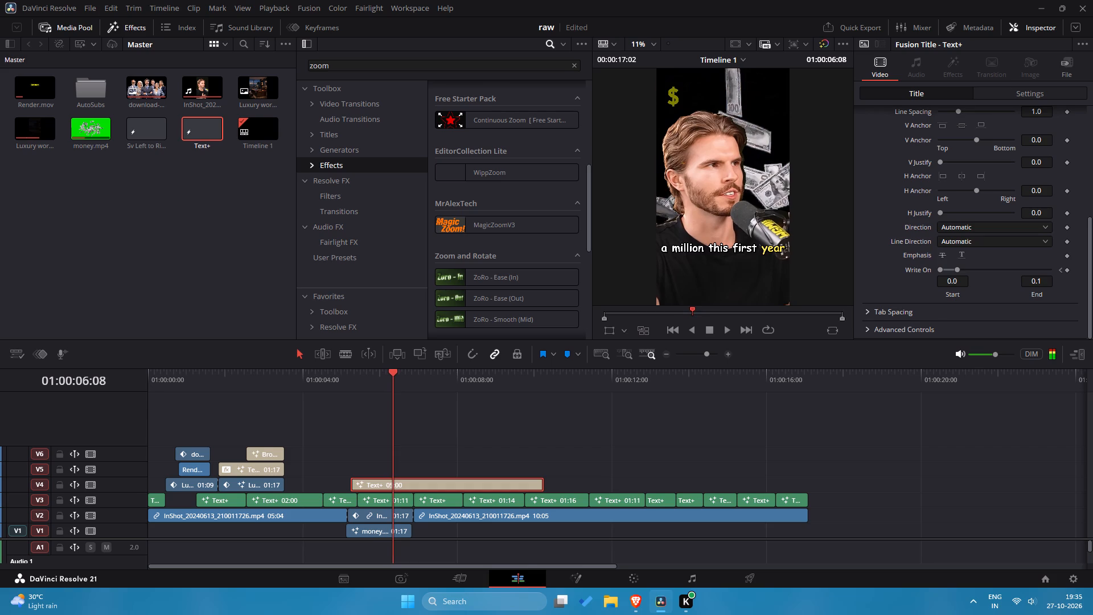
drag(393, 376, 378, 376)
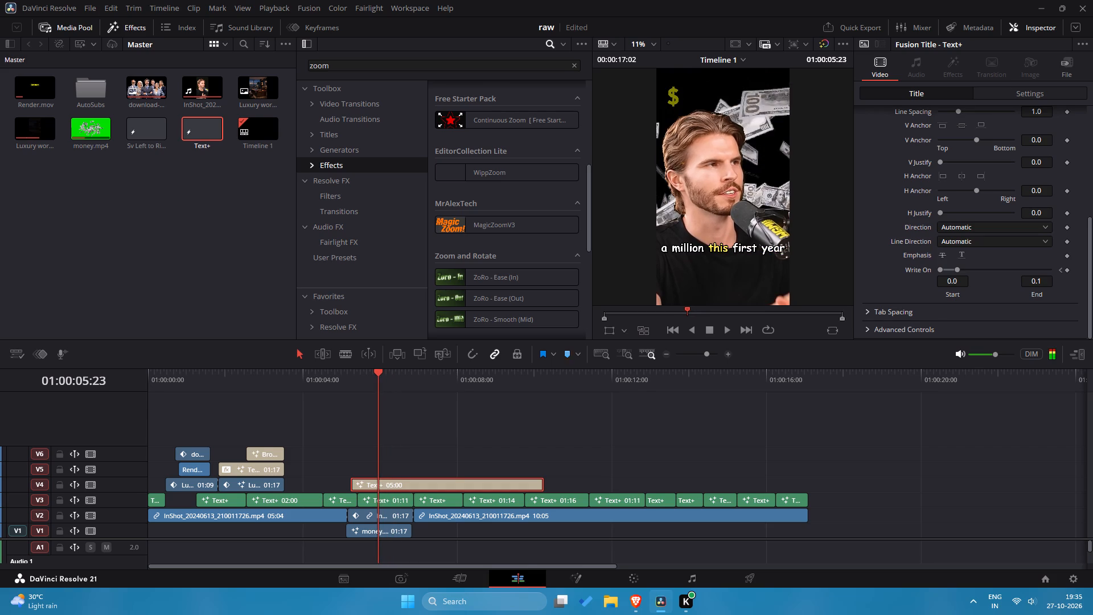
drag(958, 270, 1092, 263)
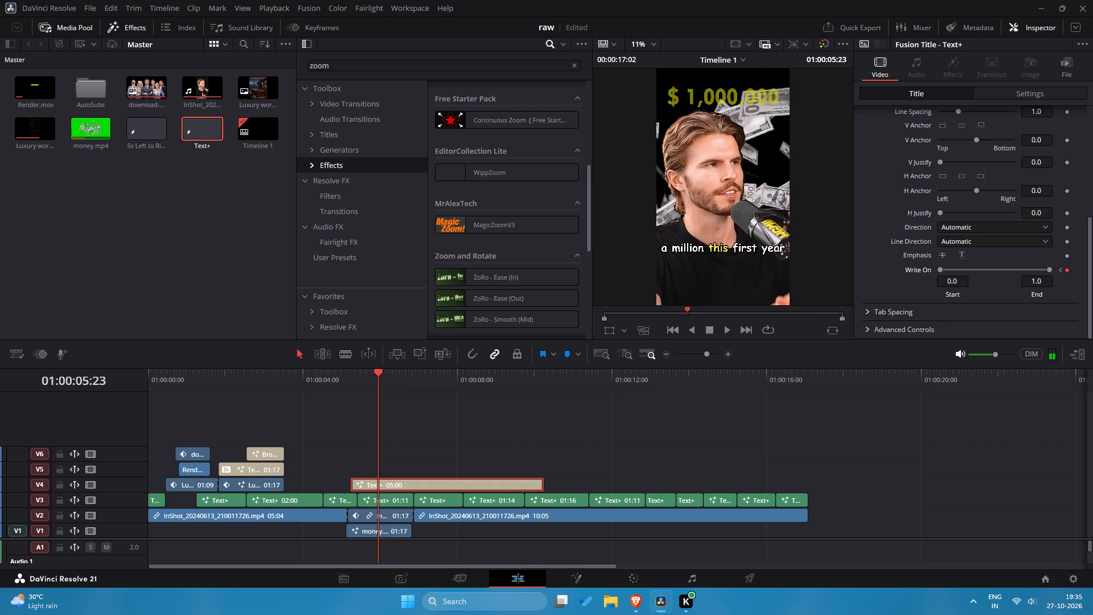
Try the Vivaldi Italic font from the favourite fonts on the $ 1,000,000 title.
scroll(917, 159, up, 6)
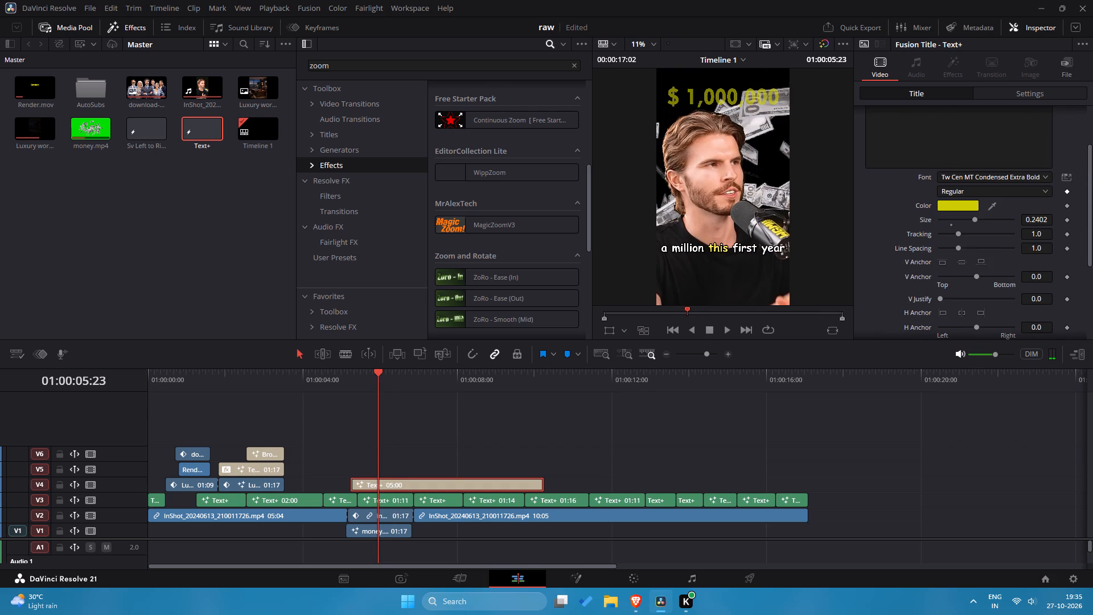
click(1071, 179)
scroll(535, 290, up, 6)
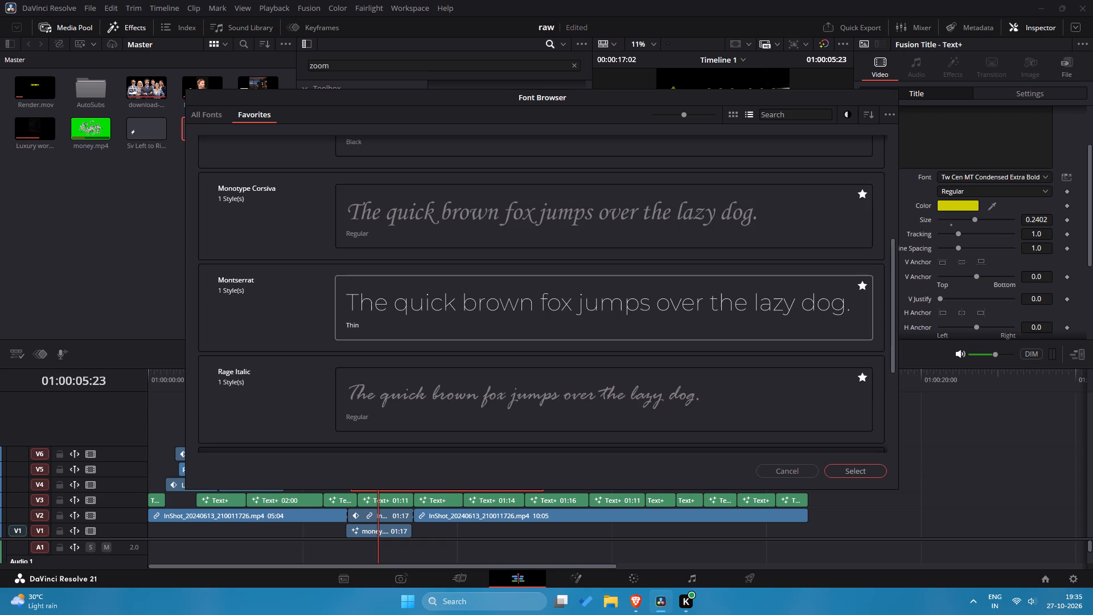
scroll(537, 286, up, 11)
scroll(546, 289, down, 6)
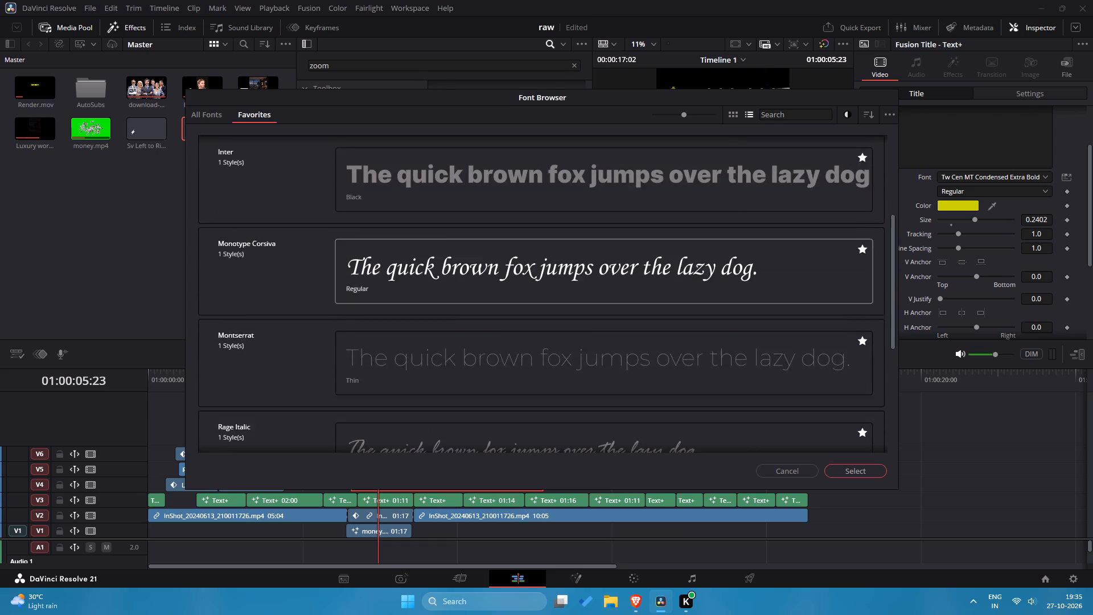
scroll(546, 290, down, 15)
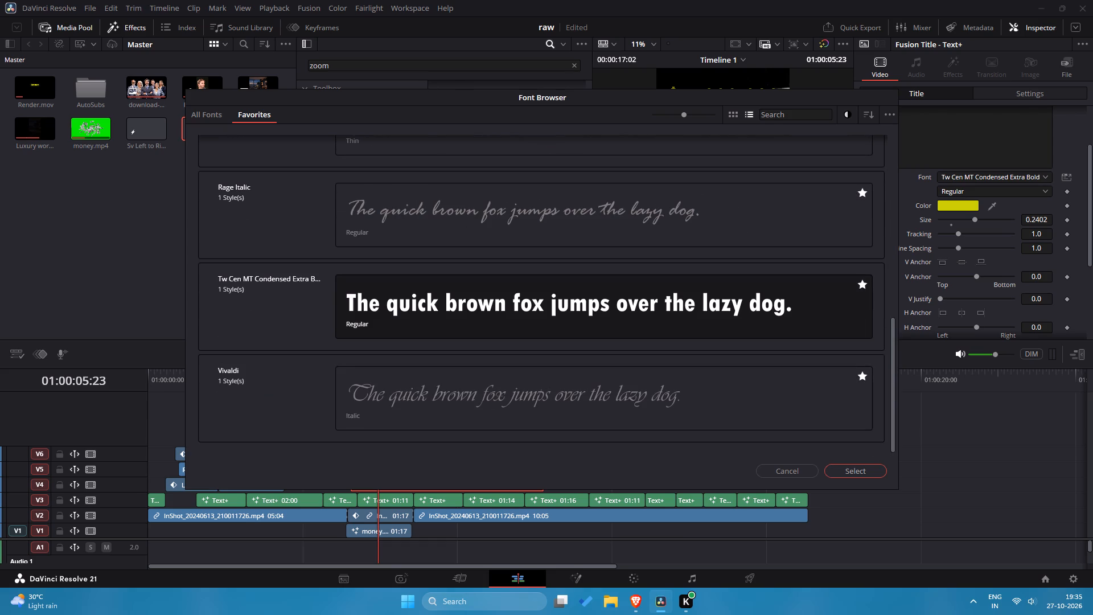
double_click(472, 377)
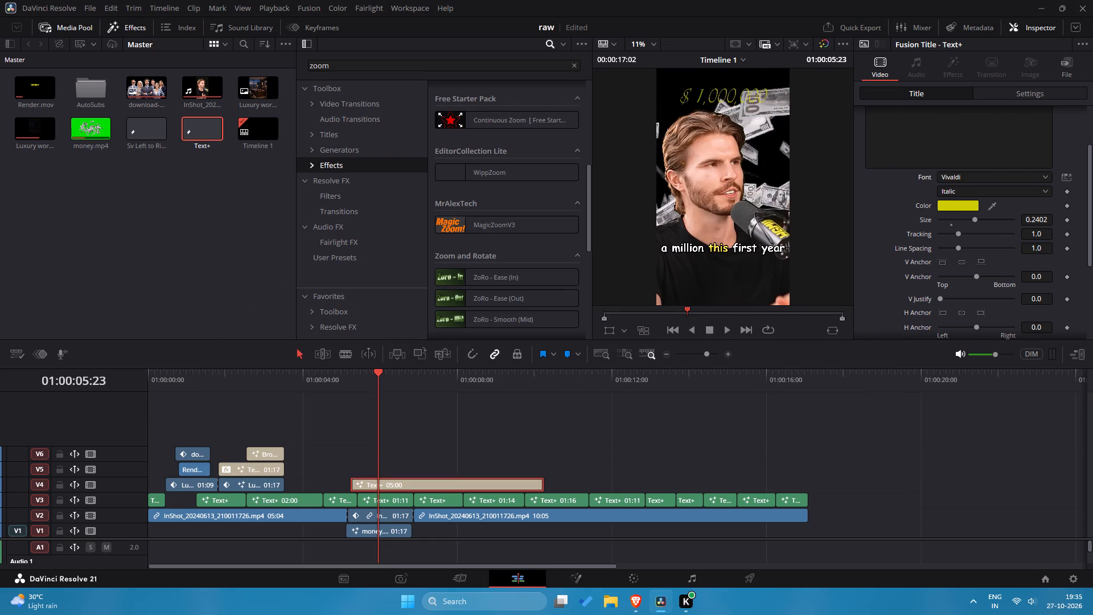
Change the $ 1,000,000 title's font to Montserrat Thin from the favourite fonts.
click(1069, 182)
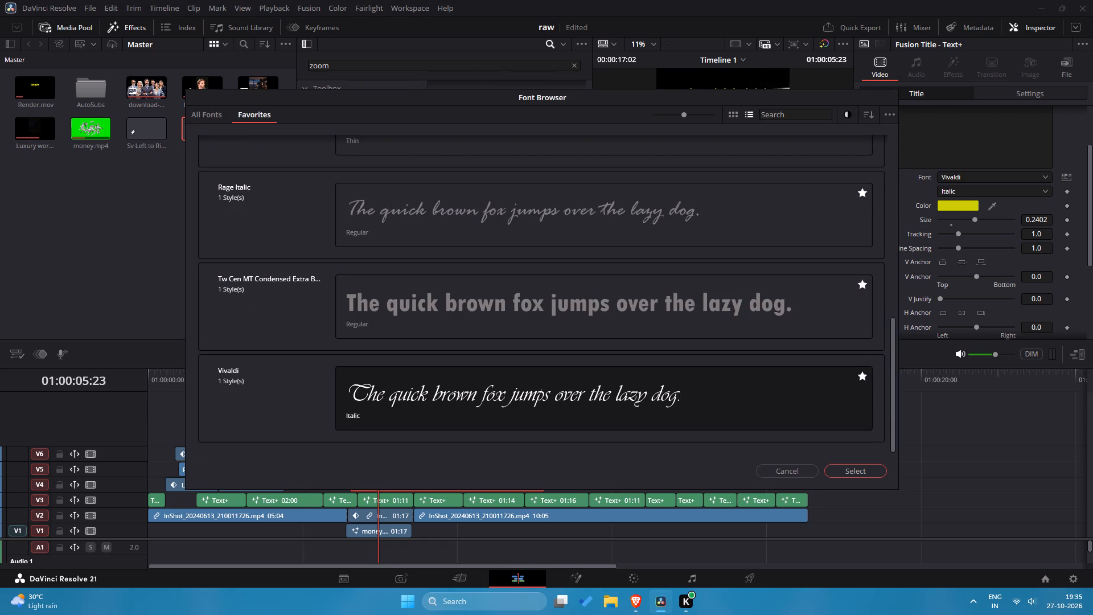
scroll(411, 280, down, 7)
scroll(409, 281, up, 2)
double_click(483, 194)
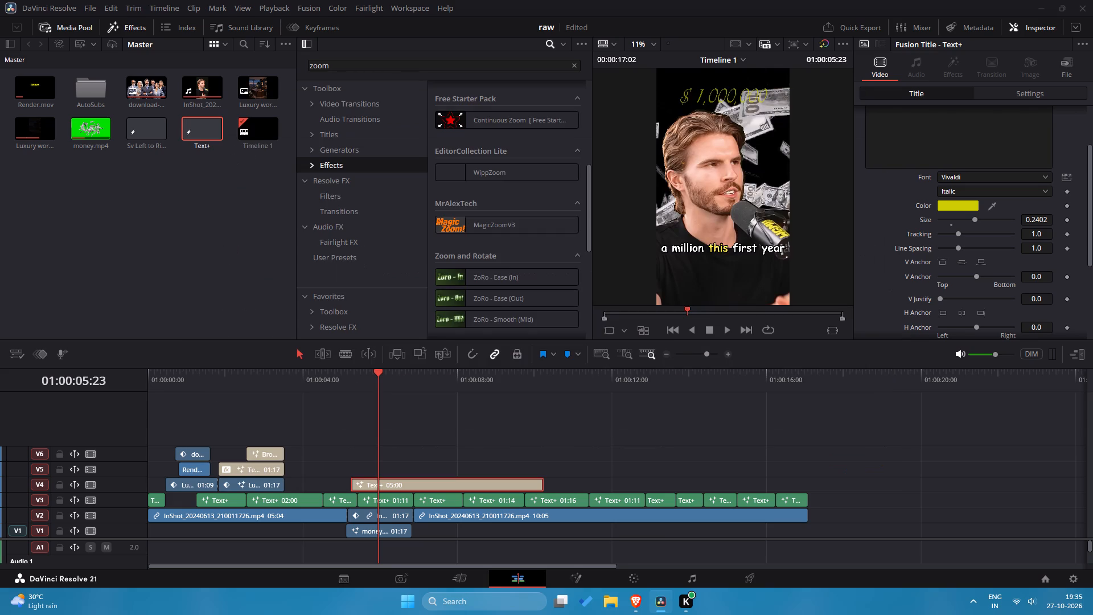
Choose a different font for the $ 1,000,000 title from the full list of installed fonts.
click(1063, 182)
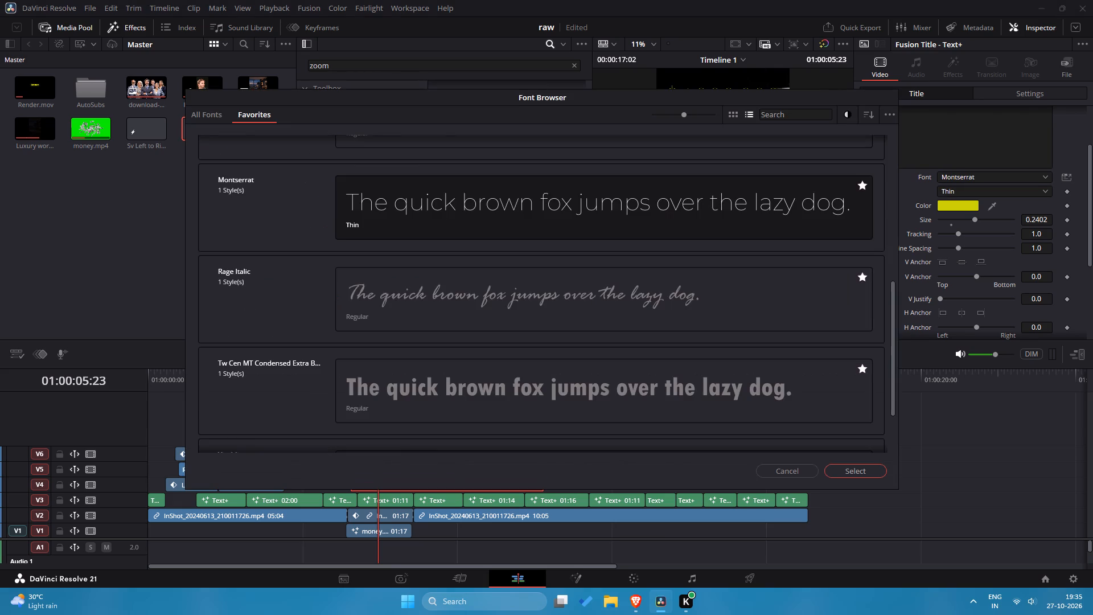
scroll(566, 255, up, 5)
click(219, 116)
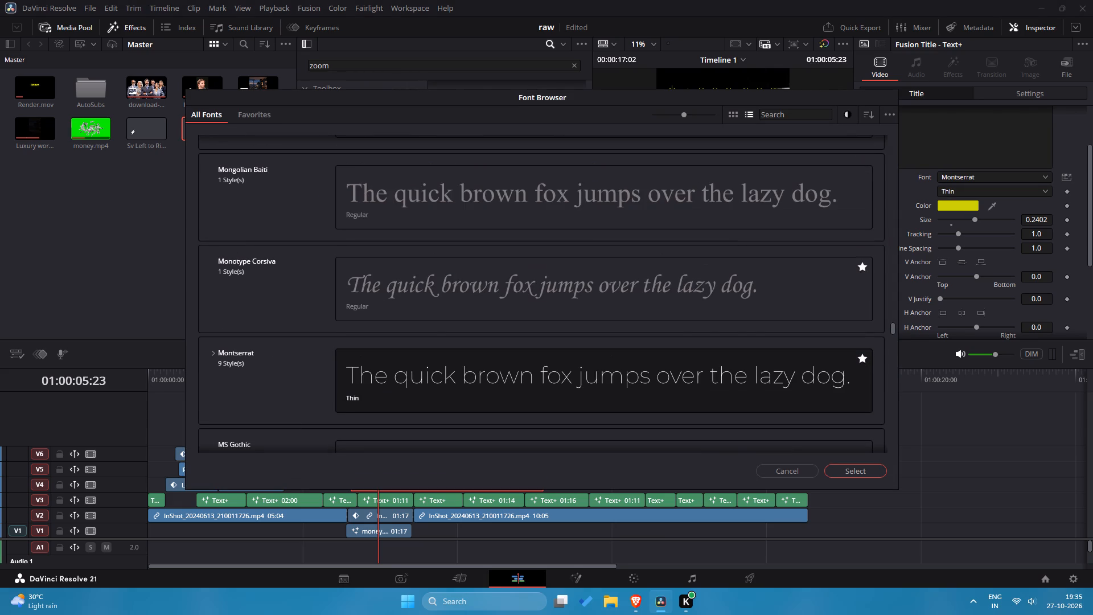
scroll(524, 282, up, 12)
scroll(547, 281, down, 4)
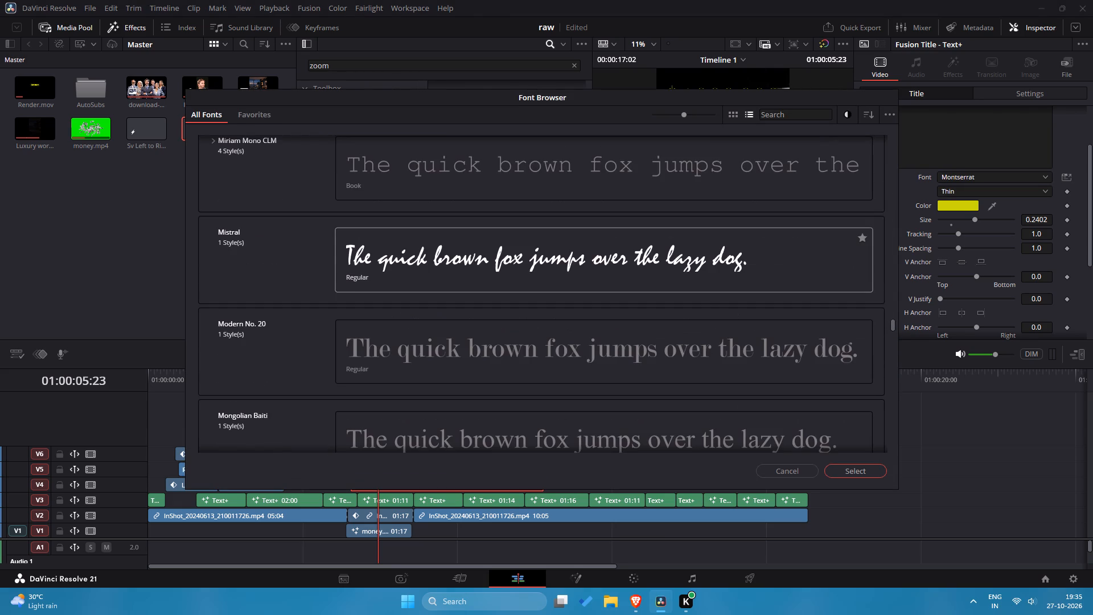